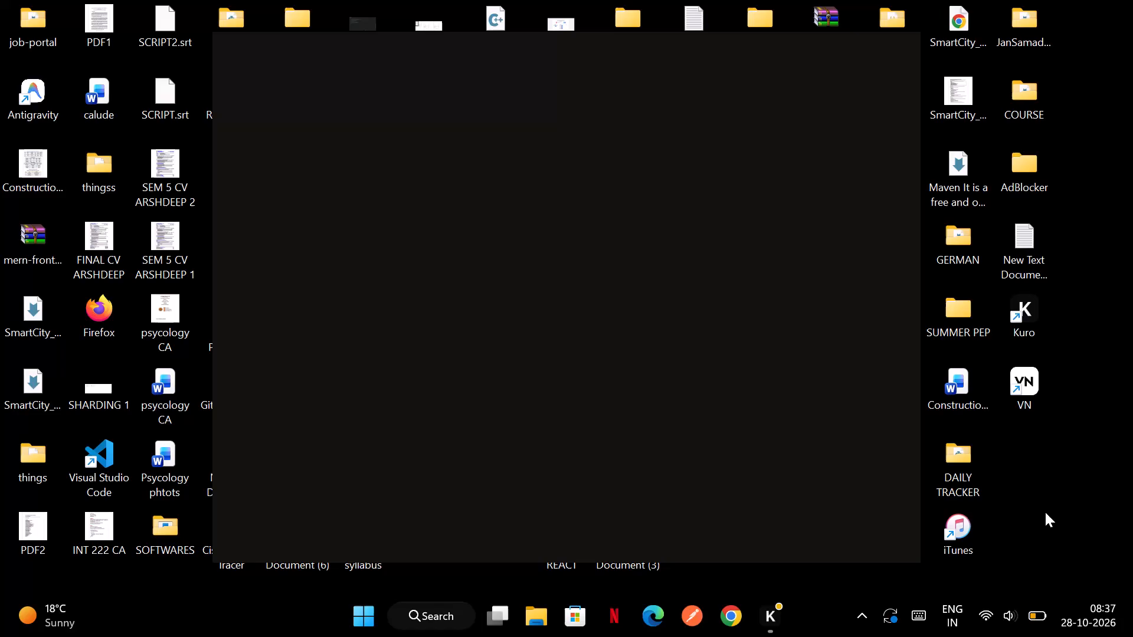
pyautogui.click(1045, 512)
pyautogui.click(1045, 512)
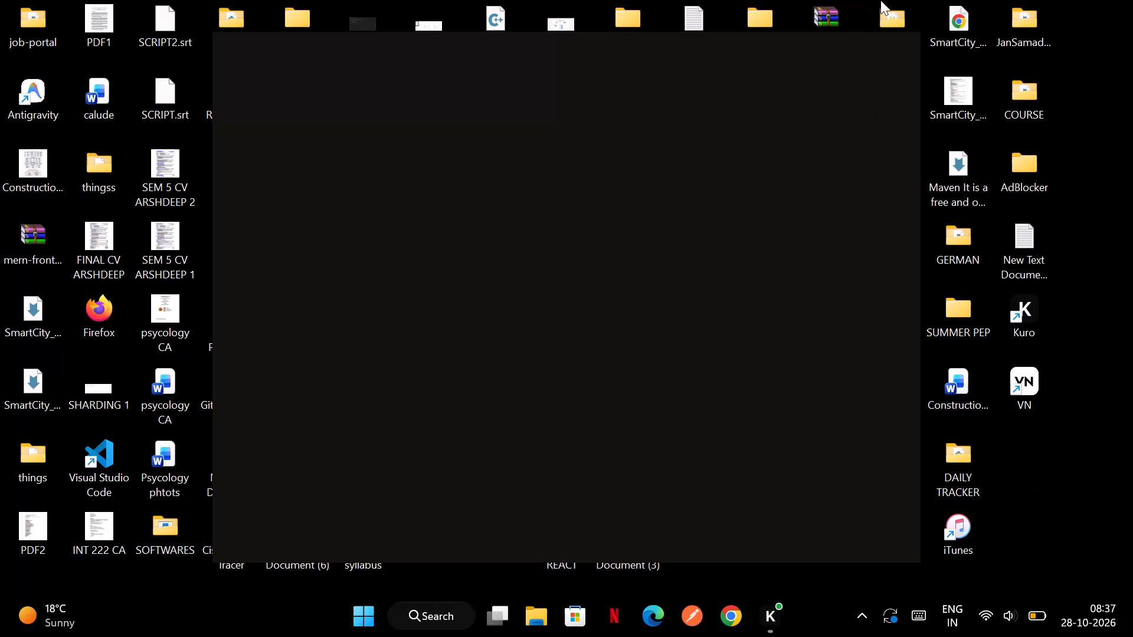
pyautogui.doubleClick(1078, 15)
# Search the computer for "vn" and launch the VN app from the best match.
pyautogui.click(434, 635)
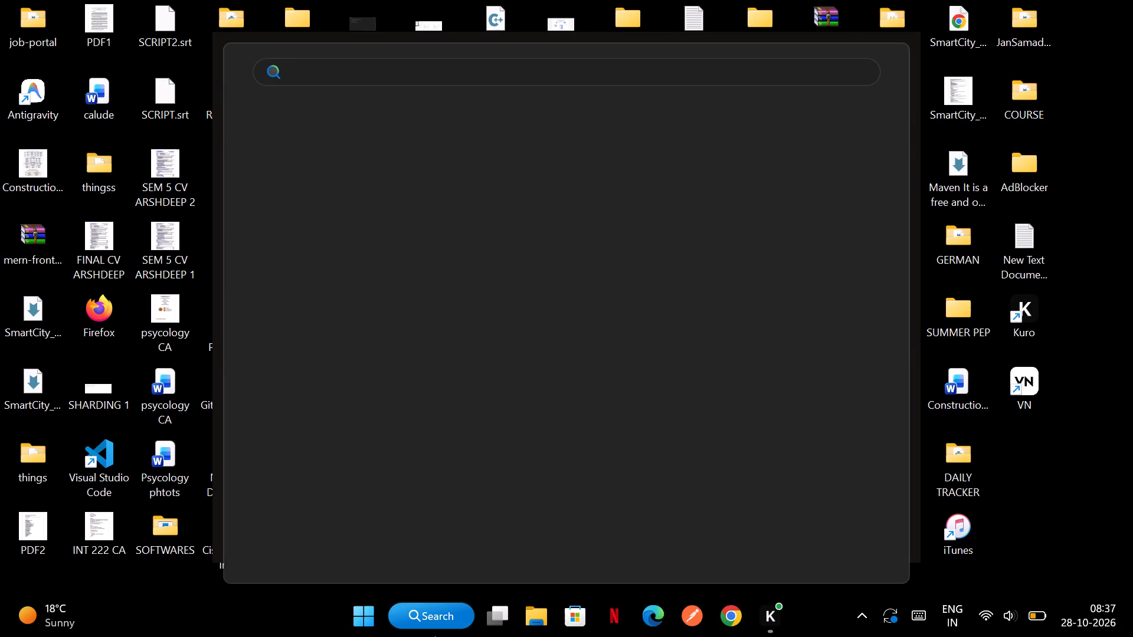
pyautogui.write('vn')
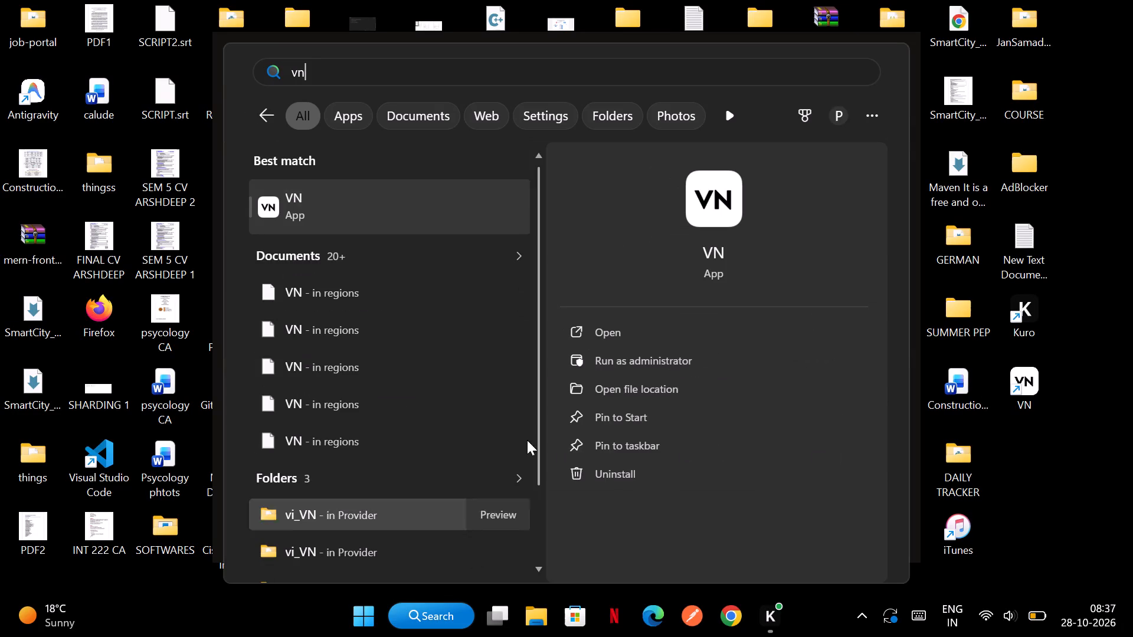
pyautogui.doubleClick(487, 216)
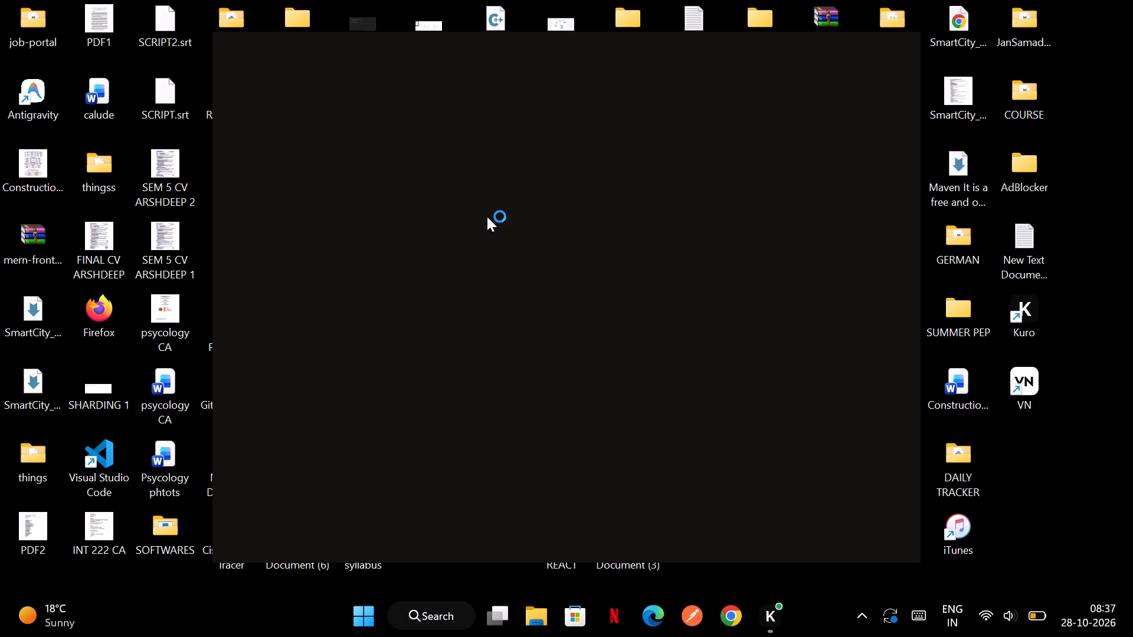
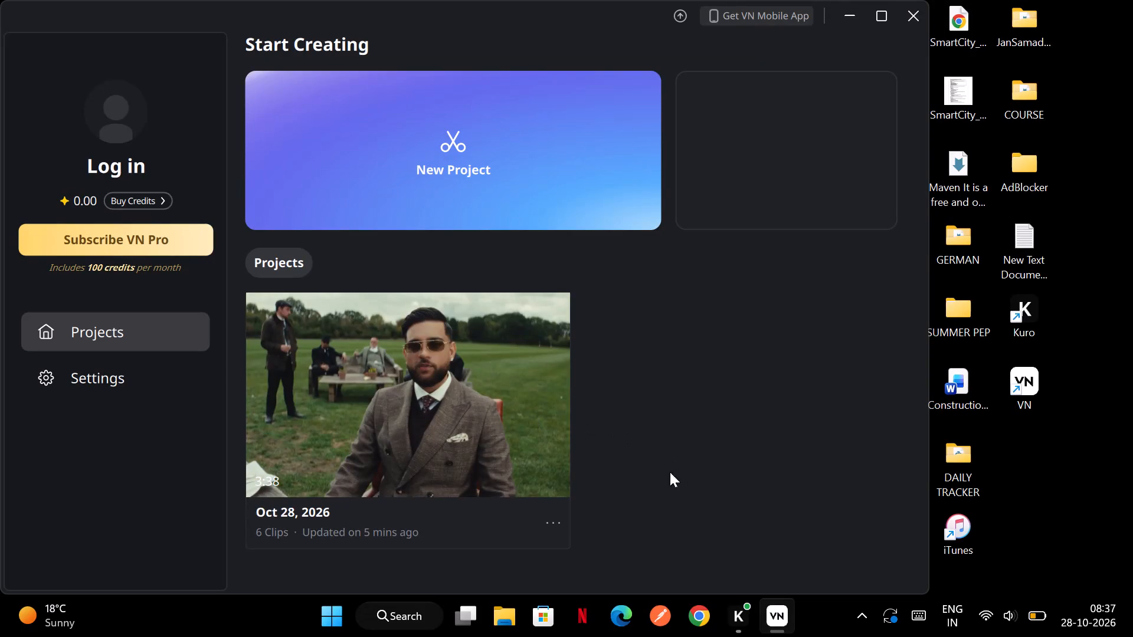
# Open the existing project "Oct 28, 2026" for editing.
pyautogui.click(527, 418)
pyautogui.doubleClick(433, 390)
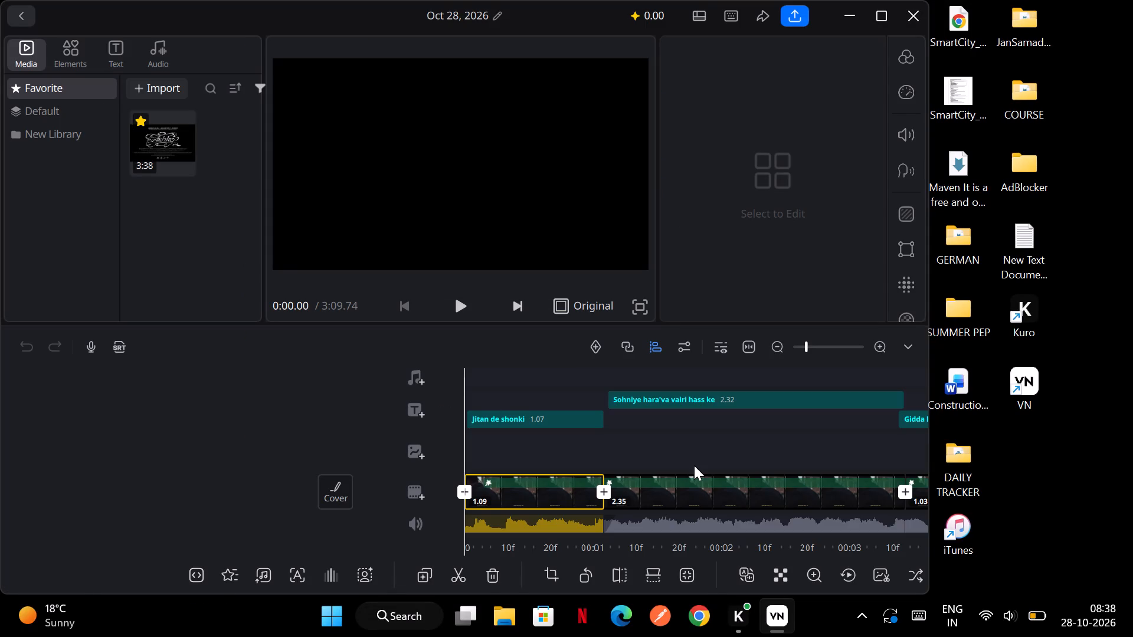
# Look through the opening clips on the timeline and the lyric captions placed over them.
pyautogui.hscroll(-2, 694, 465)
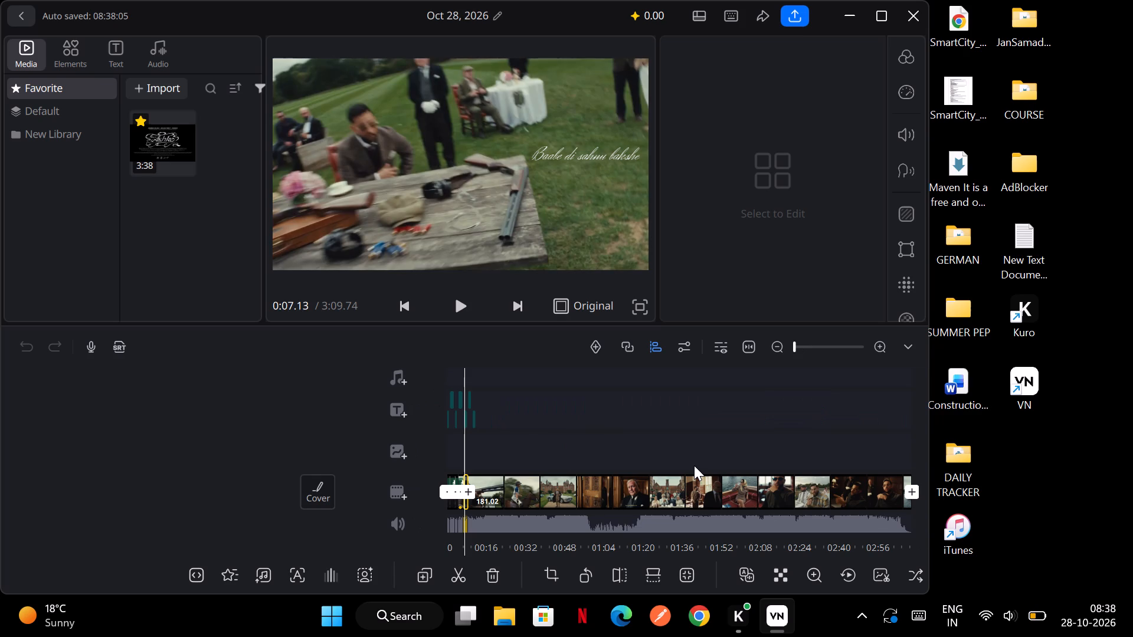
pyautogui.keyDown('ctrl'); pyautogui.scroll(11, 578, 432); pyautogui.keyUp('ctrl')
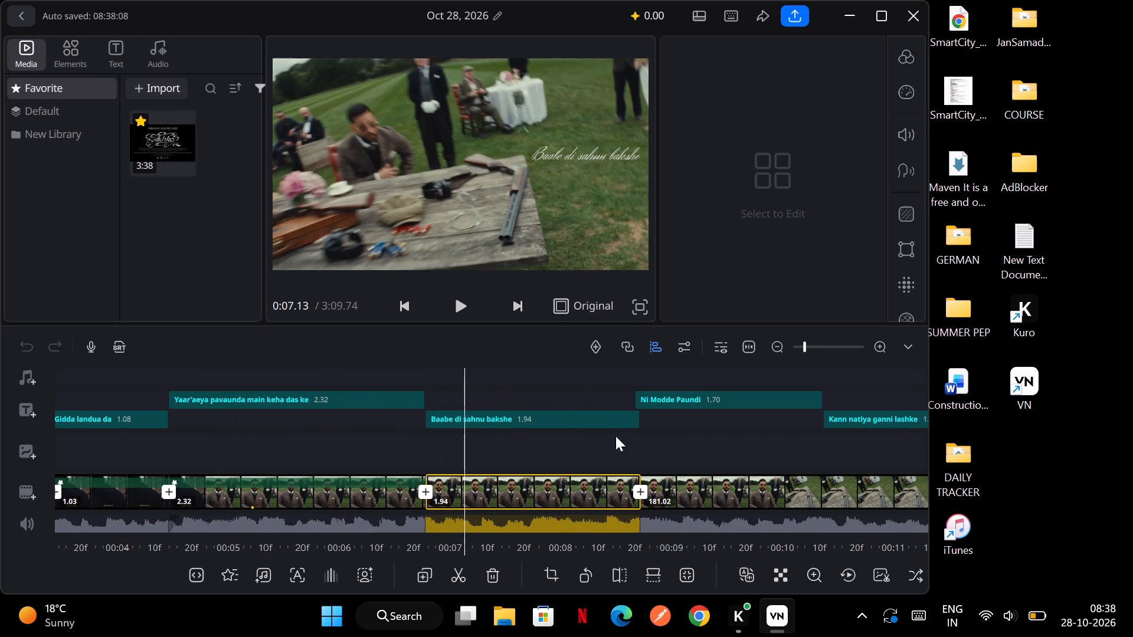
pyautogui.hscroll(-5, 687, 449)
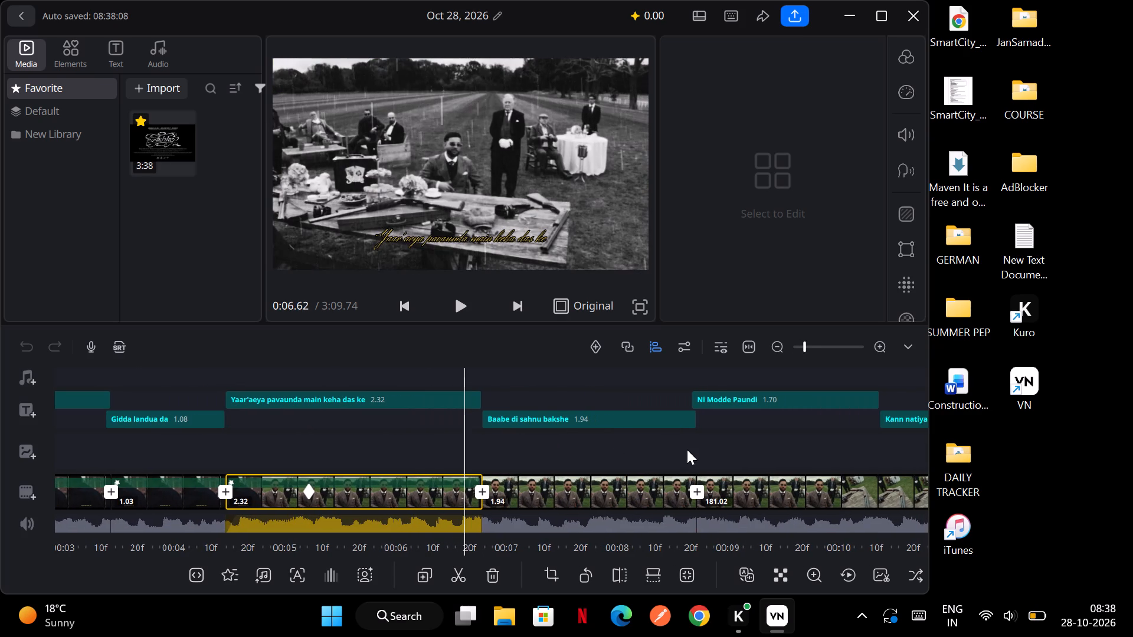
pyautogui.hscroll(-5, 687, 449)
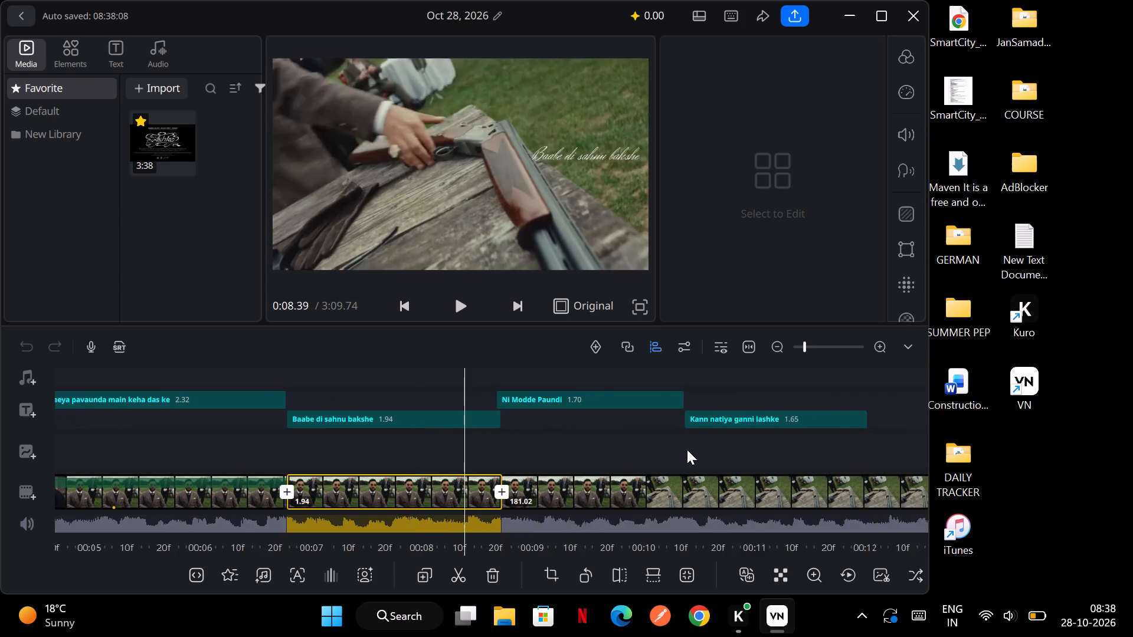
pyautogui.hscroll(-5, 859, 467)
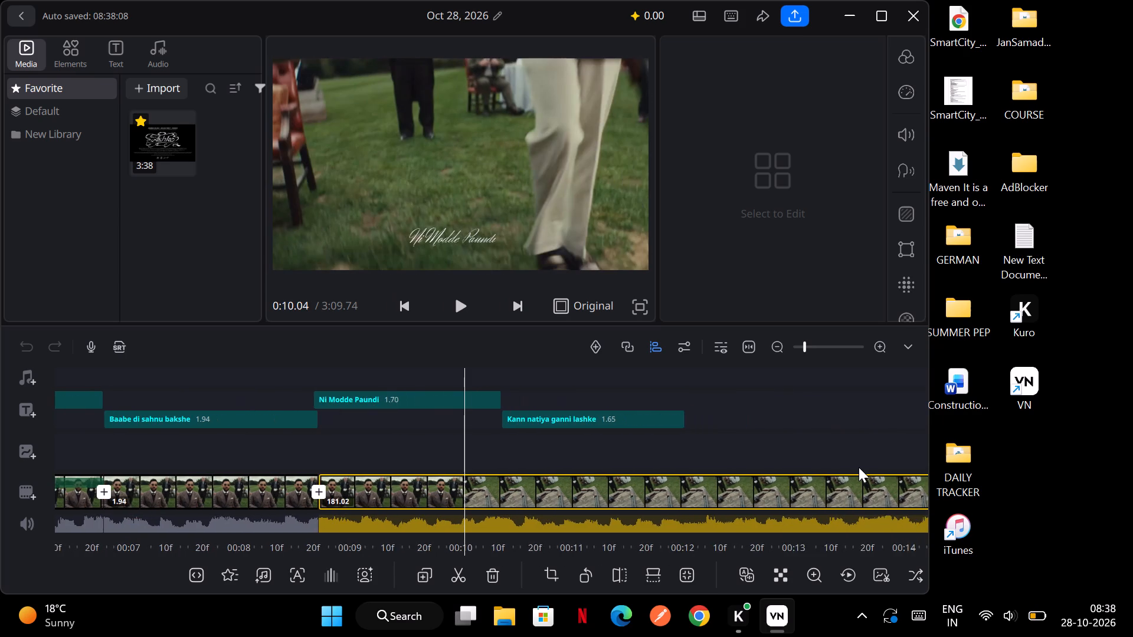
# Split the long last clip on the main video track at about 0:39.50.
pyautogui.keyDown('ctrl'); pyautogui.scroll(-8, 859, 467); pyautogui.keyUp('ctrl')
pyautogui.hscroll(-4, 859, 467)
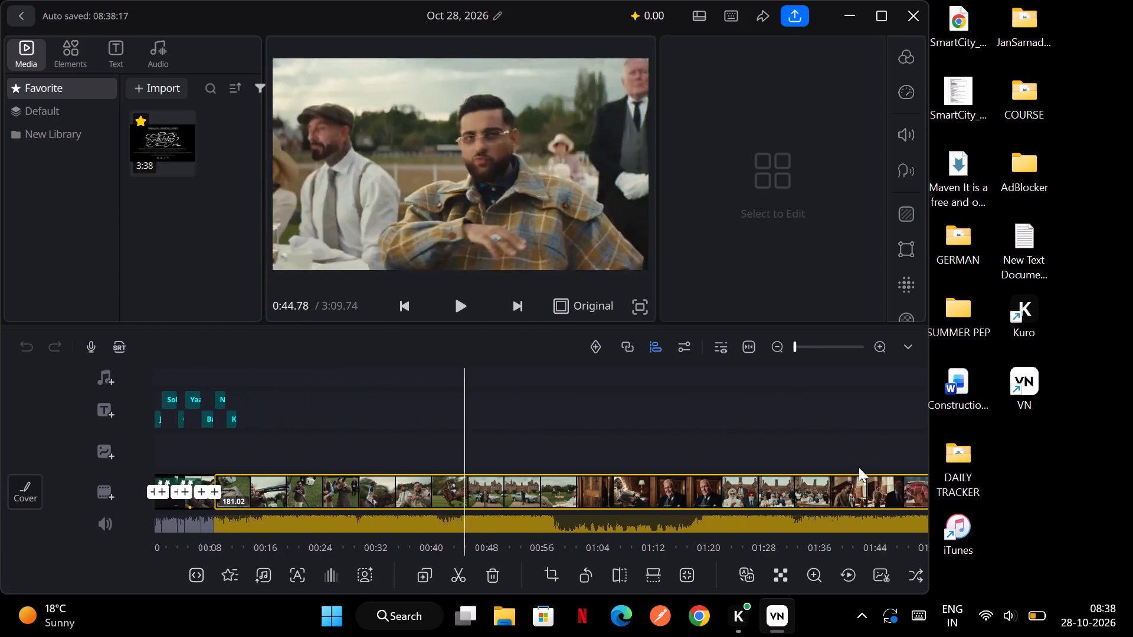
pyautogui.click(859, 467)
pyautogui.hscroll(-1, 584, 464)
pyautogui.hscroll(1, 584, 464)
pyautogui.hscroll(-1, 584, 464)
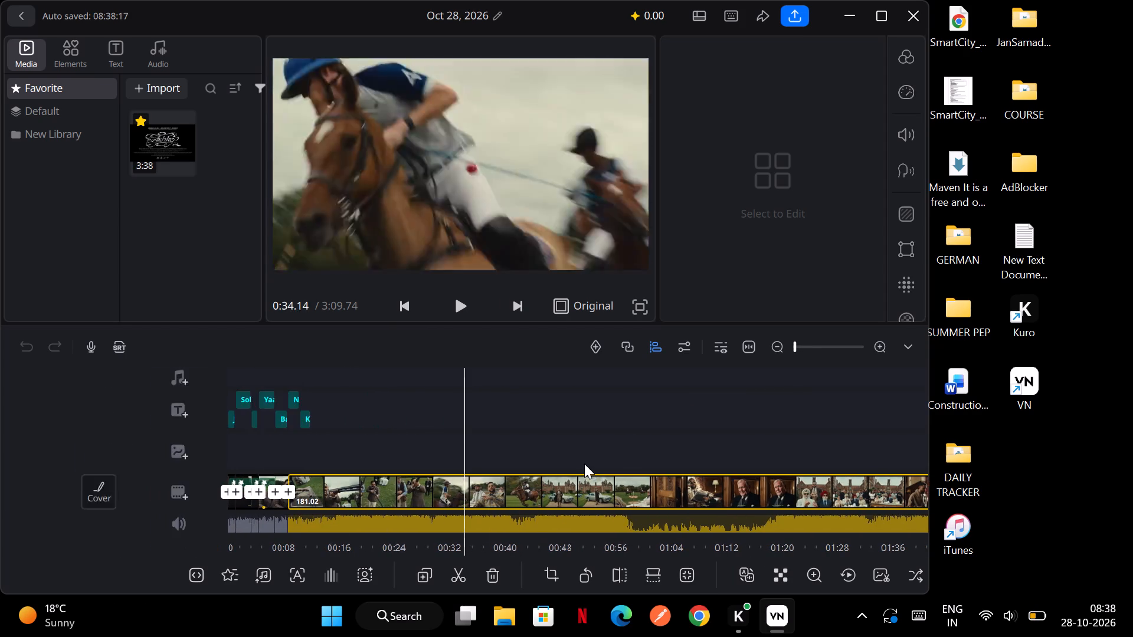
pyautogui.hscroll(-2, 584, 464)
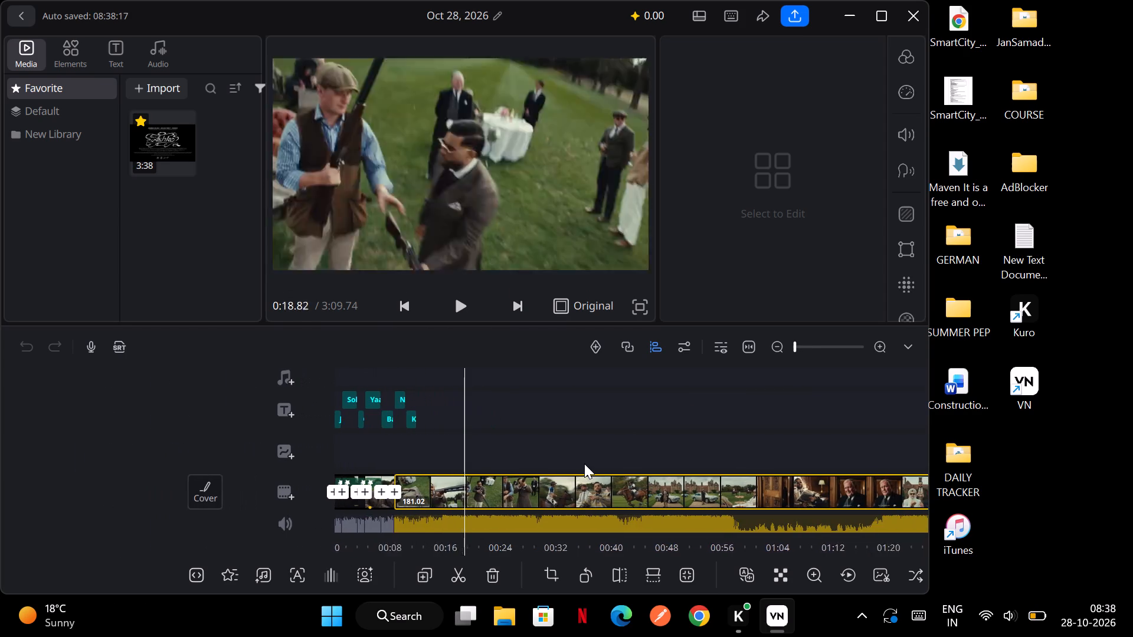
pyautogui.hscroll(-1, 584, 464)
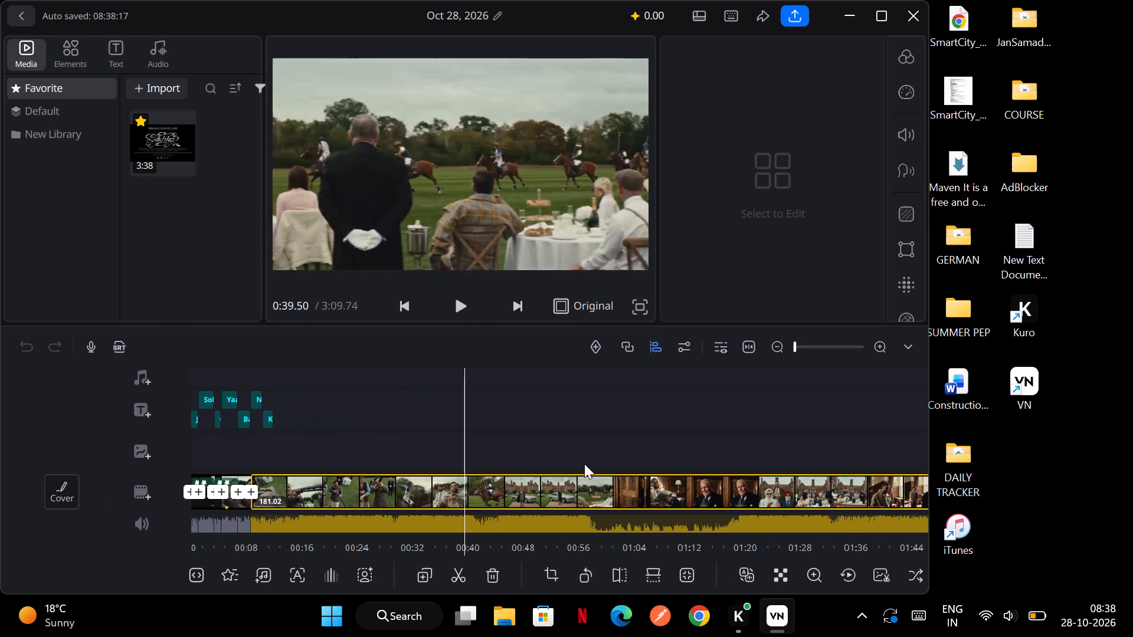
pyautogui.click(519, 498)
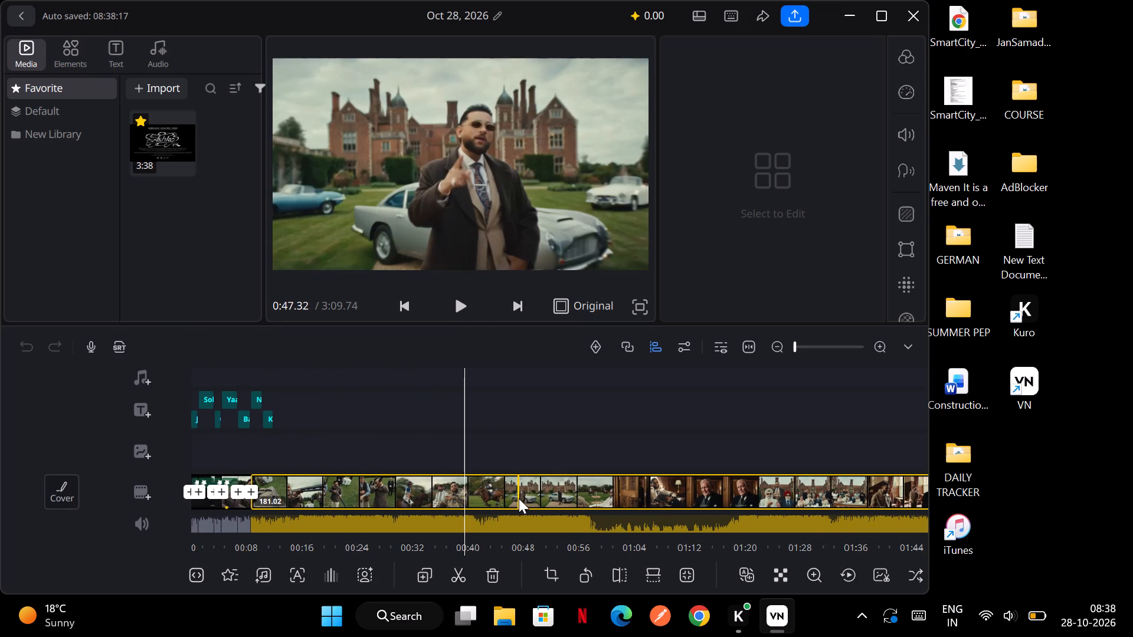
pyautogui.click(451, 590)
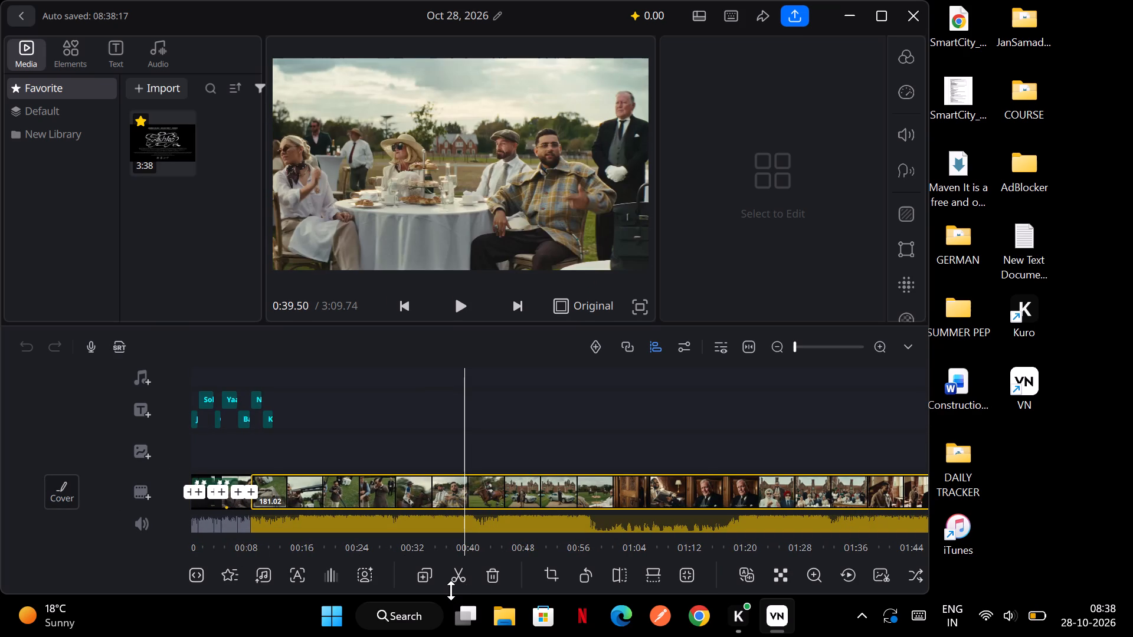
pyautogui.click(456, 584)
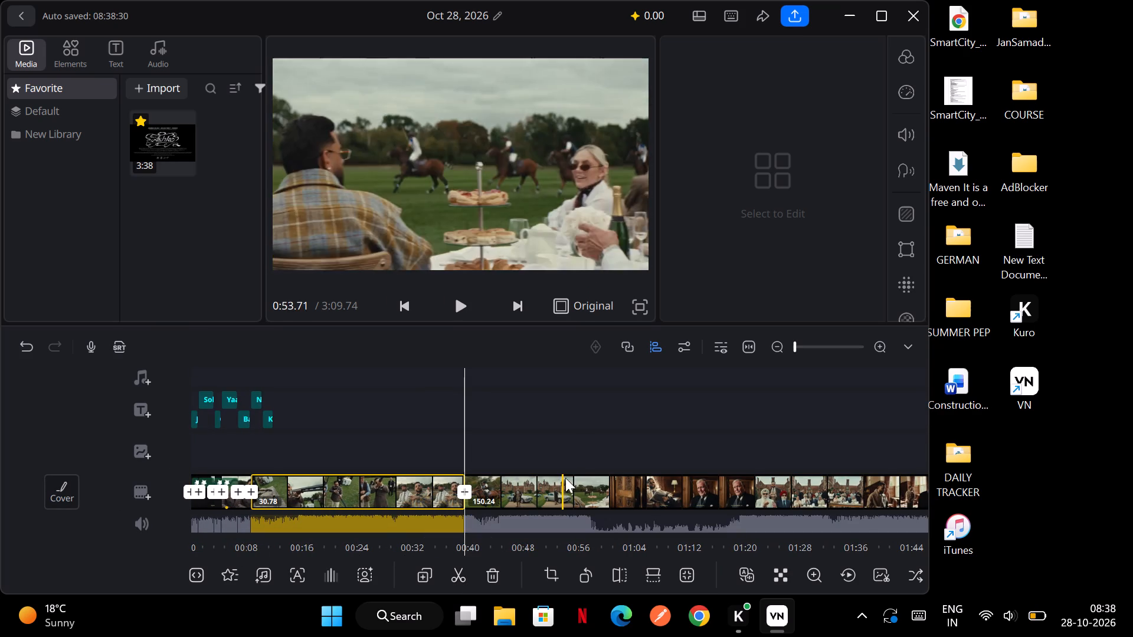
# Delete the part of the main video that follows the split at 0:39.50.
pyautogui.click(582, 432)
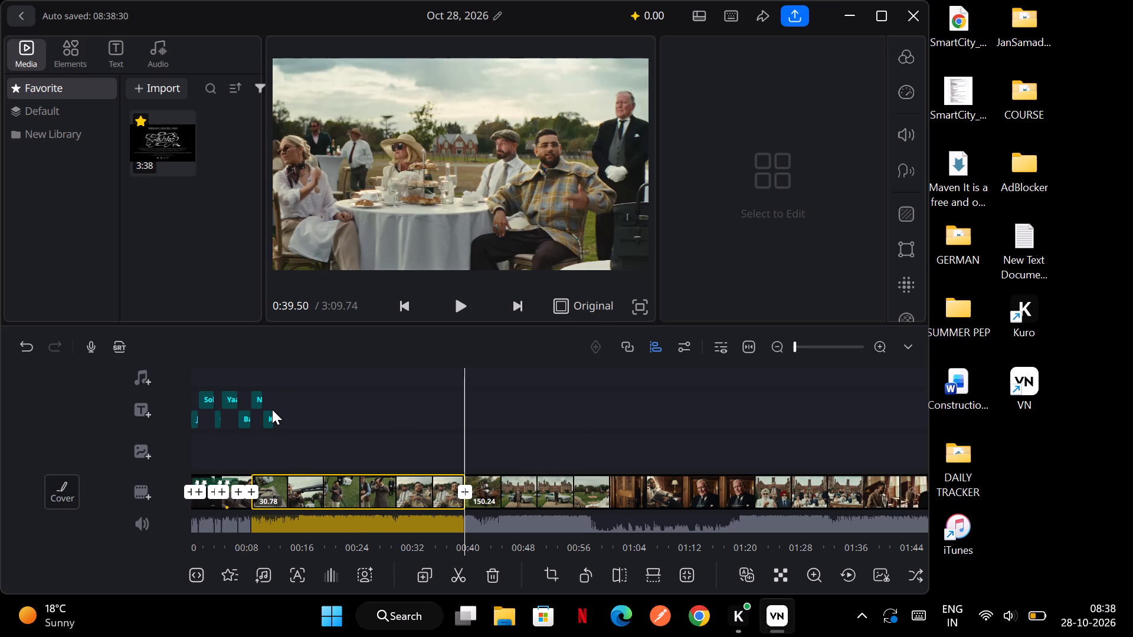
pyautogui.click(271, 413)
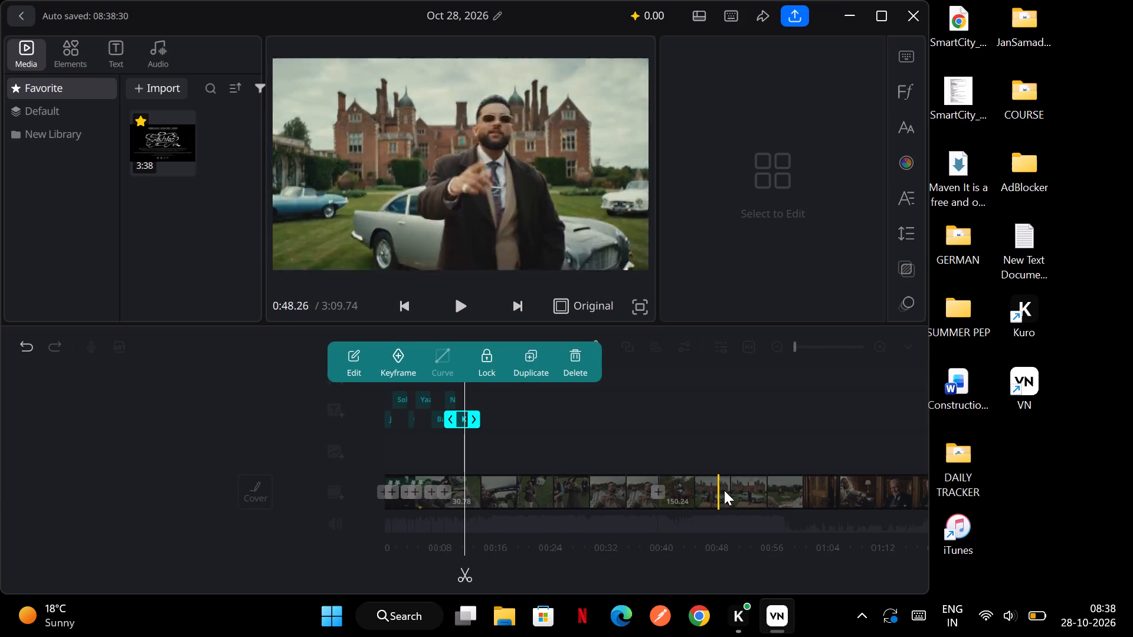
pyautogui.click(724, 490)
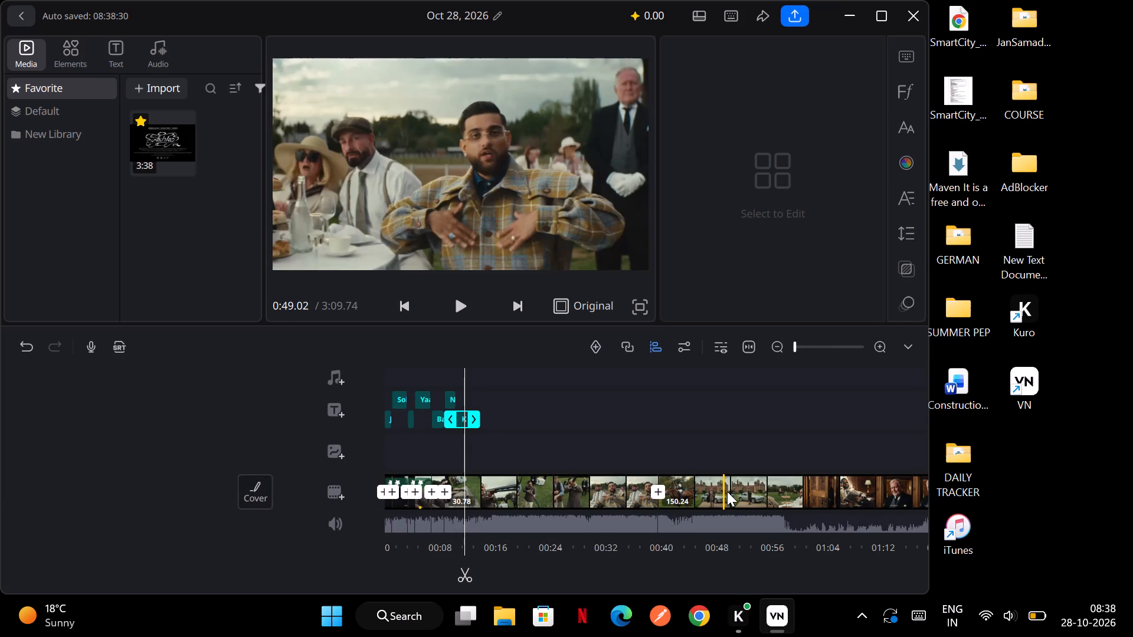
pyautogui.doubleClick(727, 491)
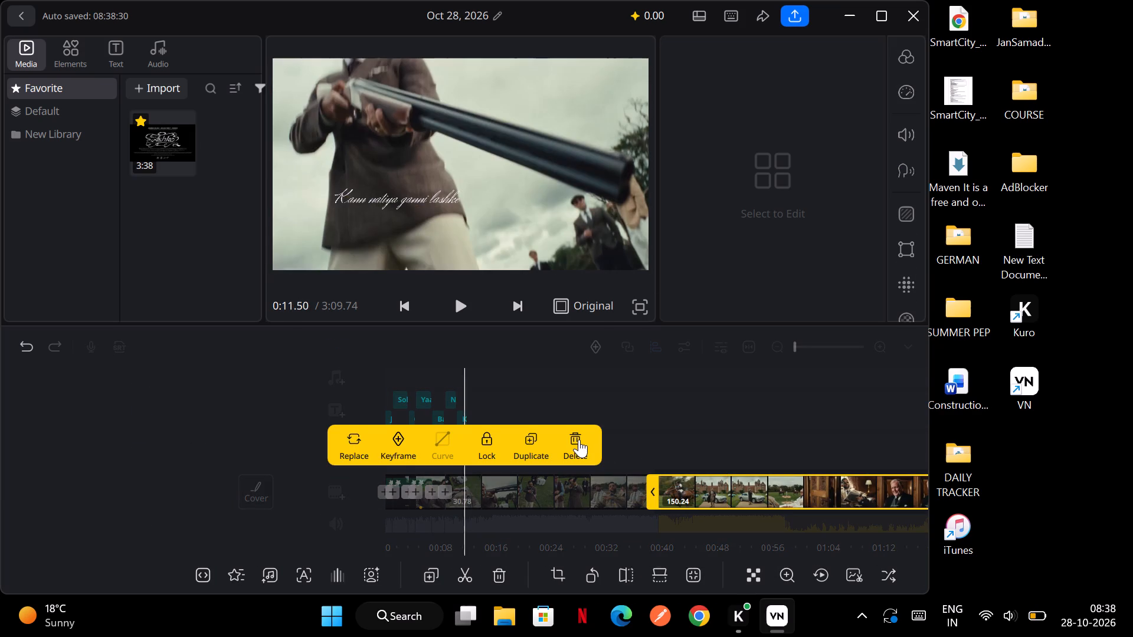
pyautogui.click(579, 439)
pyautogui.click(723, 458)
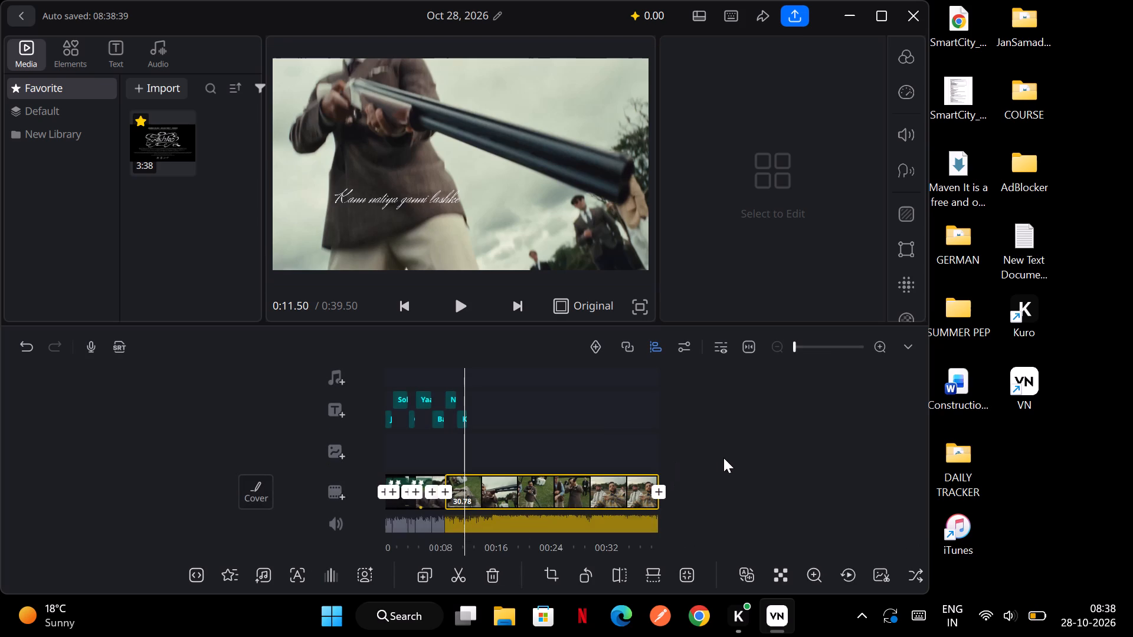
# Review the shortened timeline, examining how the lyric captions from "Sohniye hara'va vairi hass ke" to "Kann natiya ganni lashke" line up with the clips.
pyautogui.hscroll(3, 532, 422)
pyautogui.hscroll(-7, 532, 422)
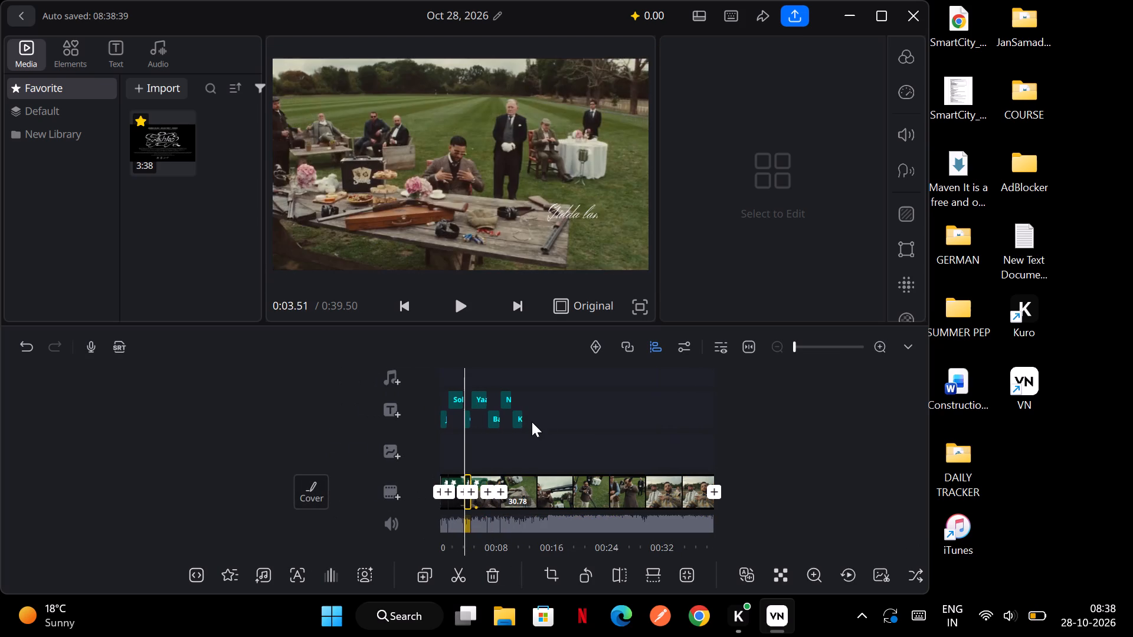
pyautogui.hscroll(-10, 532, 422)
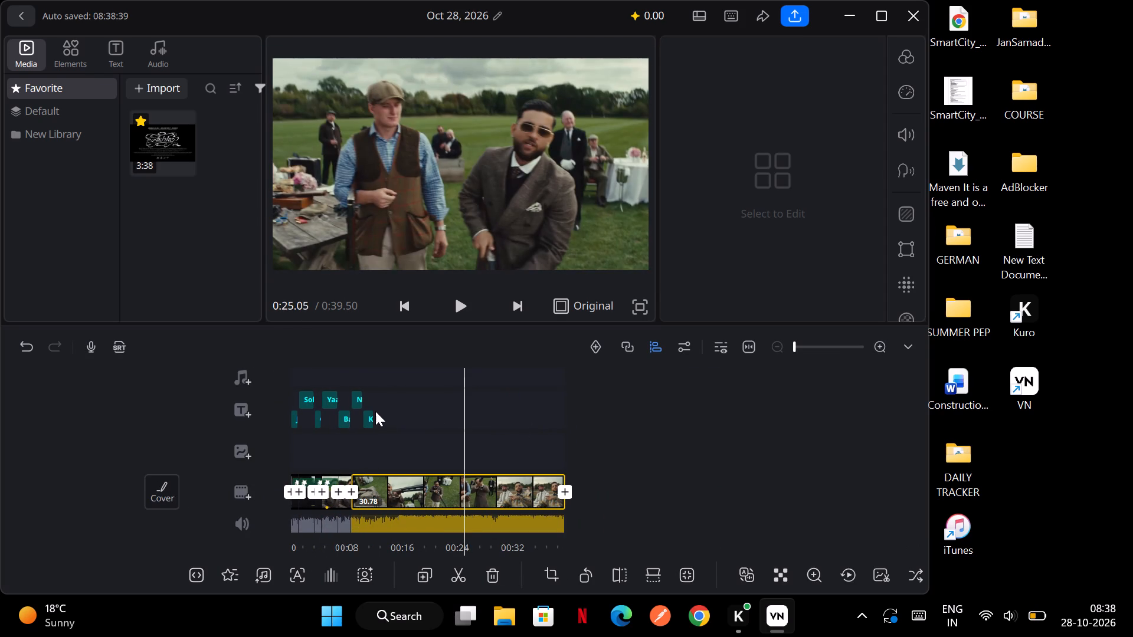
pyautogui.keyDown('ctrl'); pyautogui.scroll(8, 375, 411); pyautogui.keyUp('ctrl')
pyautogui.hscroll(4, 375, 411)
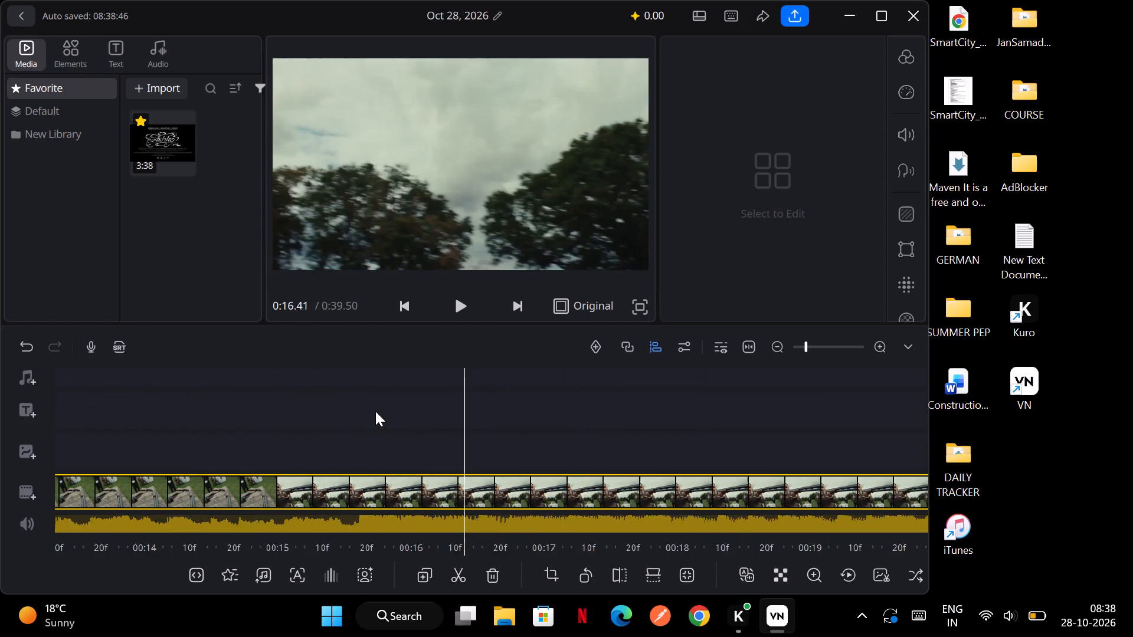
pyautogui.hscroll(3, 375, 411)
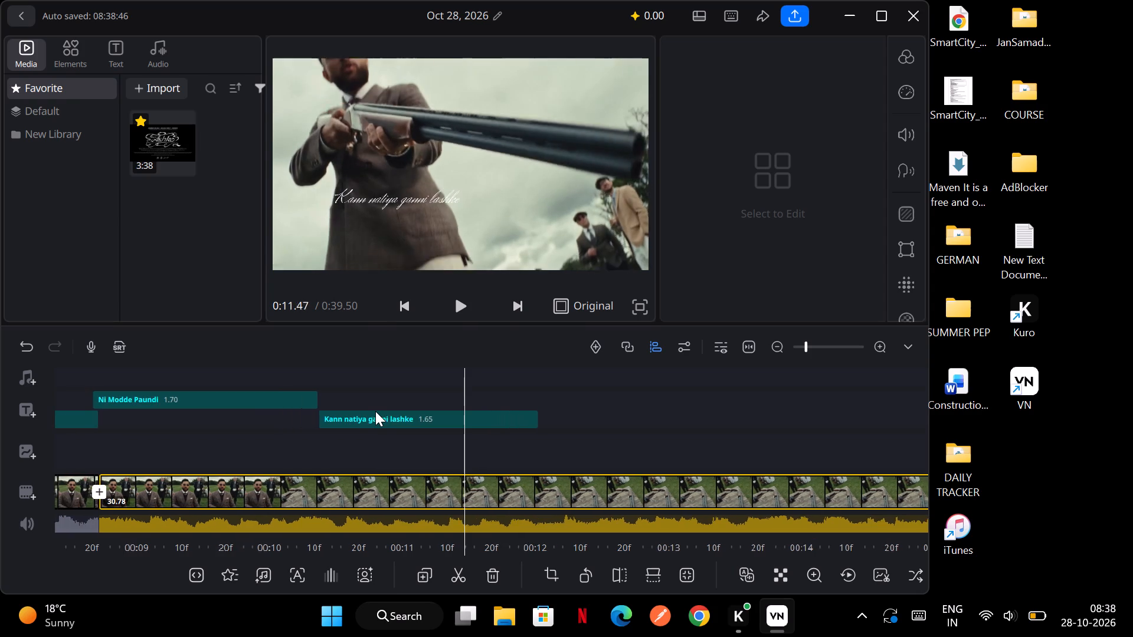
pyautogui.hscroll(5, 375, 411)
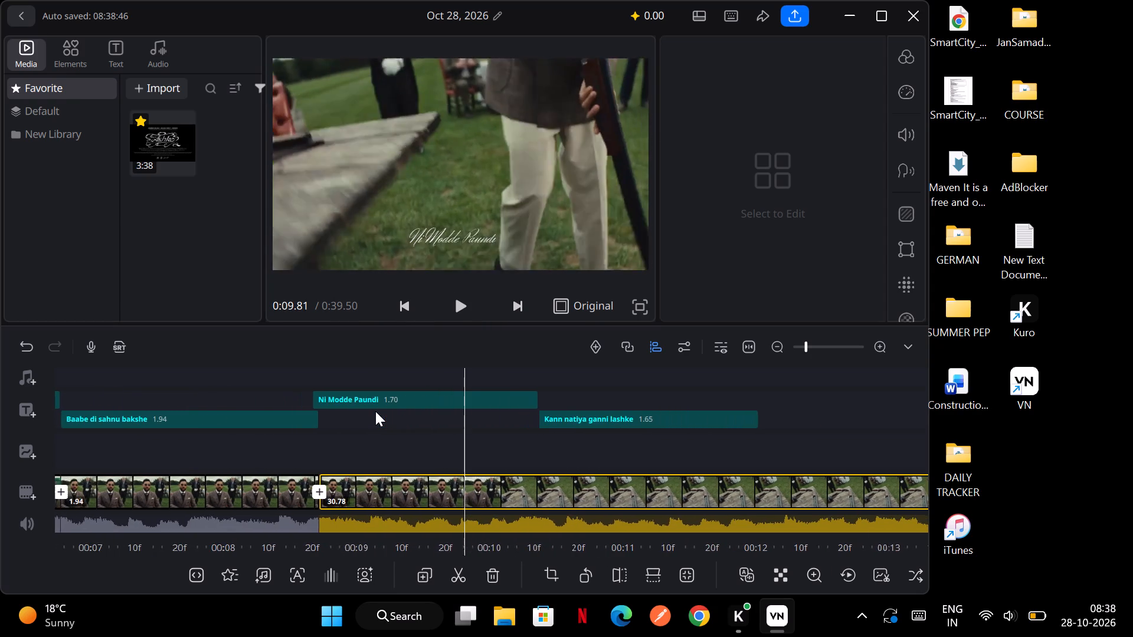
pyautogui.hscroll(4, 375, 411)
pyautogui.hscroll(-1, 375, 411)
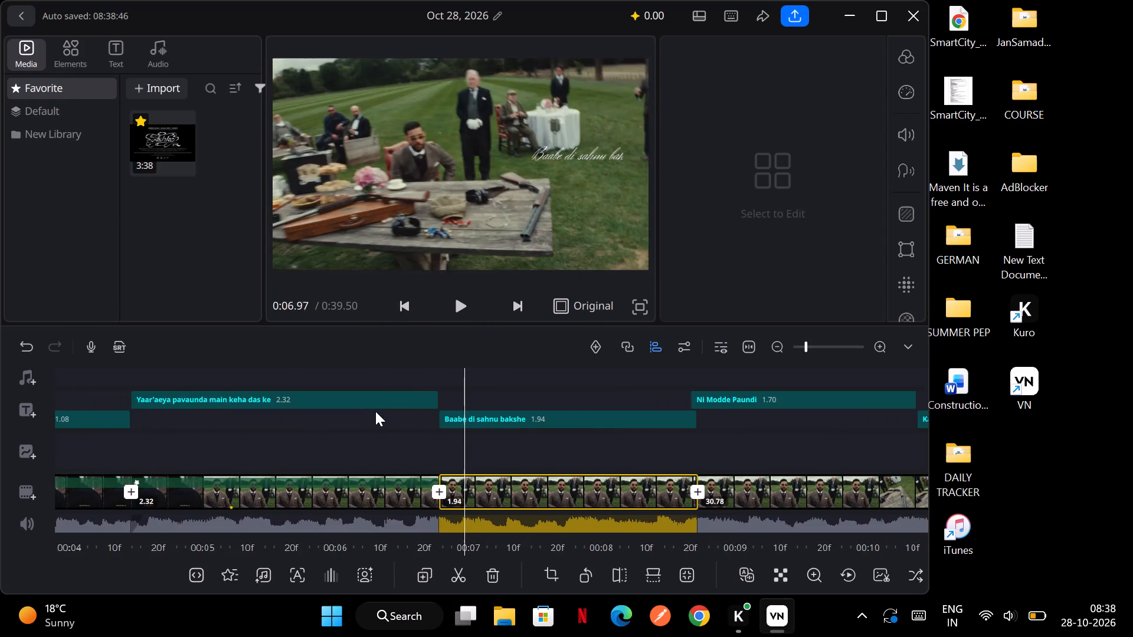
pyautogui.hscroll(-2, 375, 411)
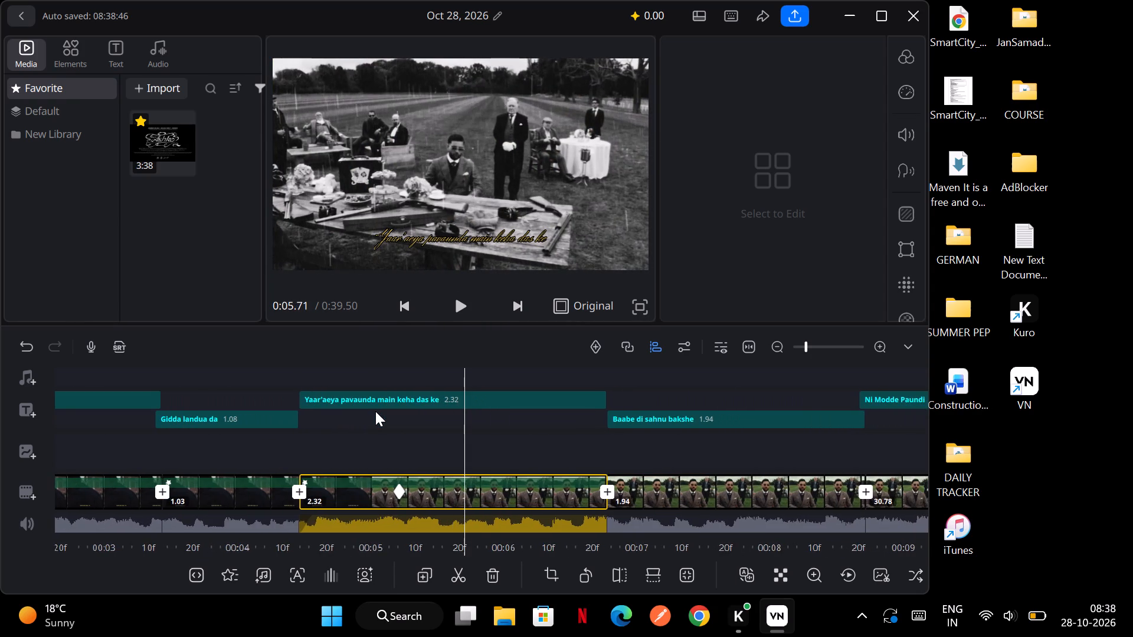
pyautogui.hscroll(-1, 375, 411)
pyautogui.hscroll(1, 375, 411)
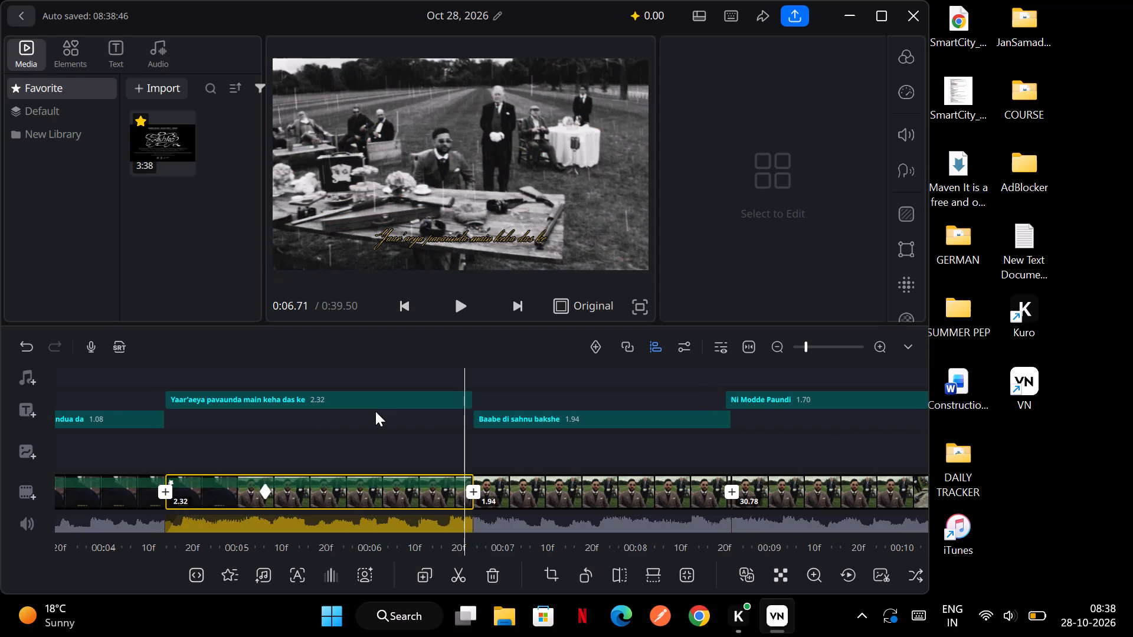
pyautogui.hscroll(1, 375, 411)
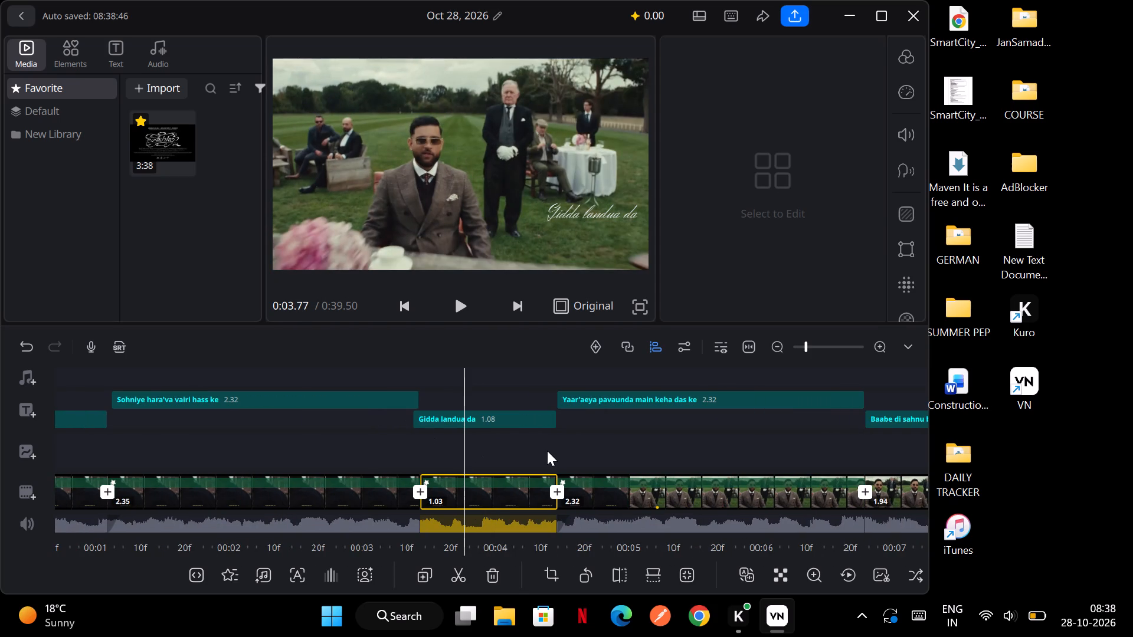
pyautogui.hscroll(-4, 666, 454)
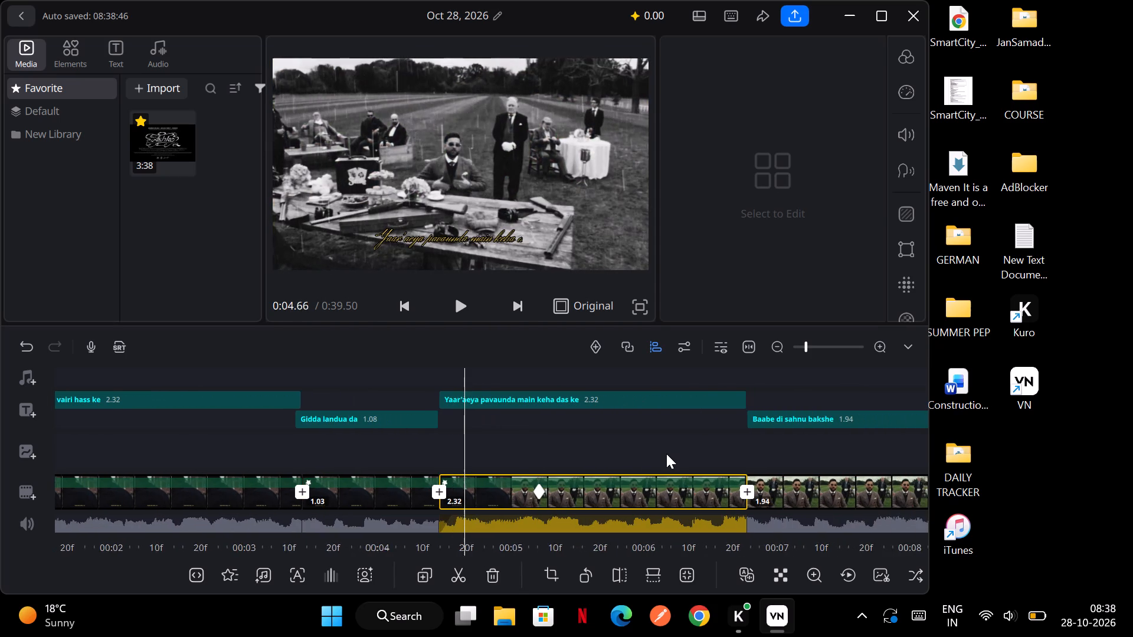
pyautogui.hscroll(-1, 666, 454)
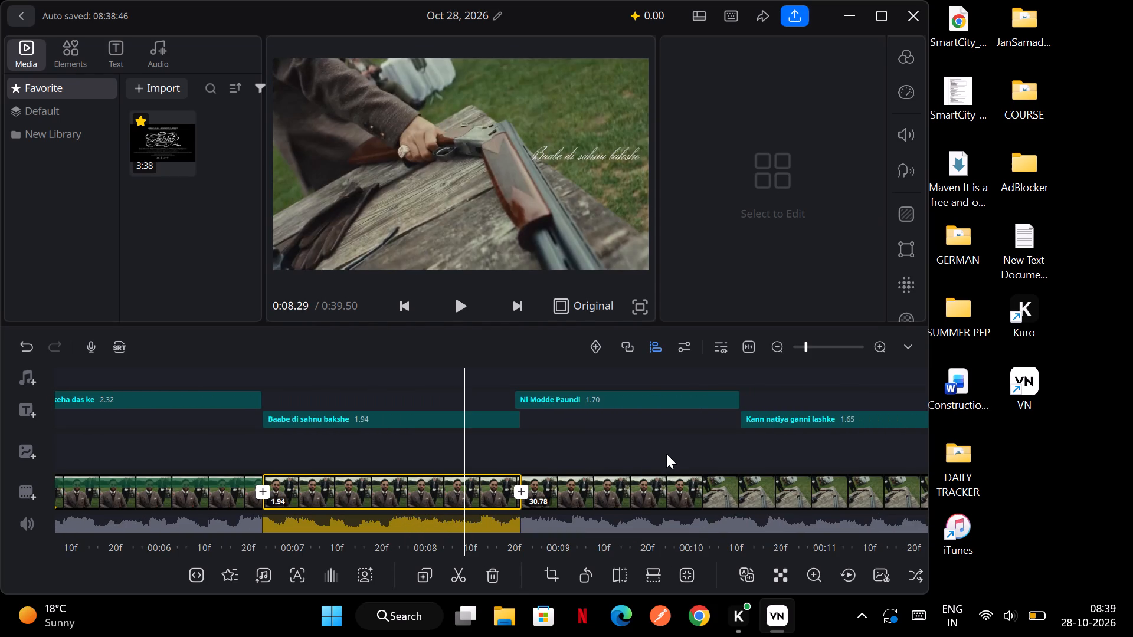
pyautogui.hscroll(3, 576, 442)
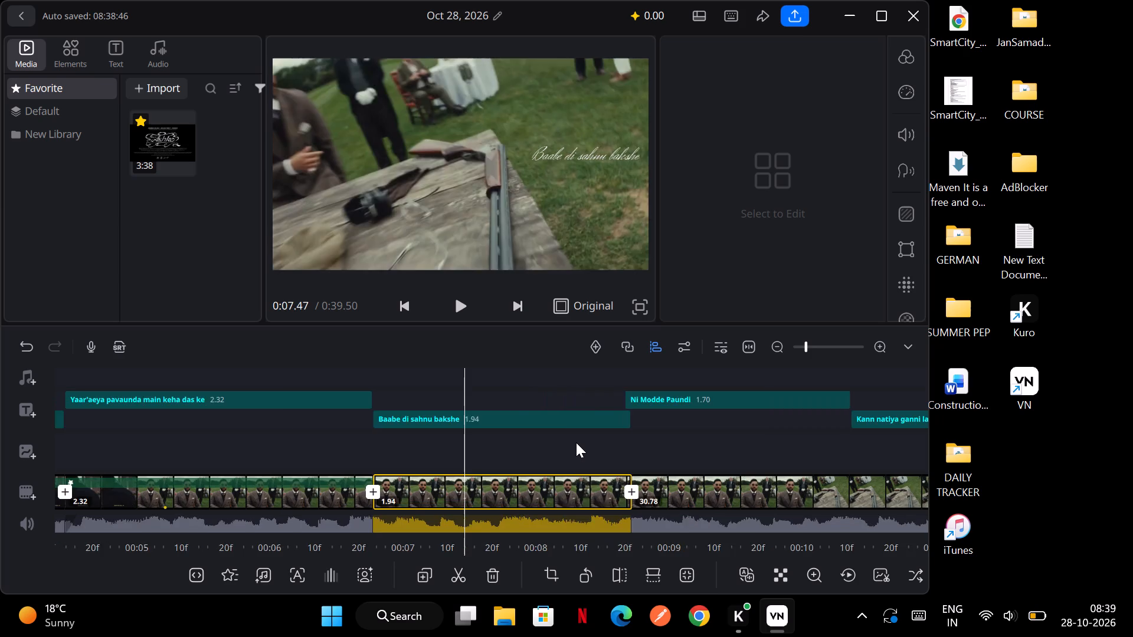
pyautogui.hscroll(2, 576, 442)
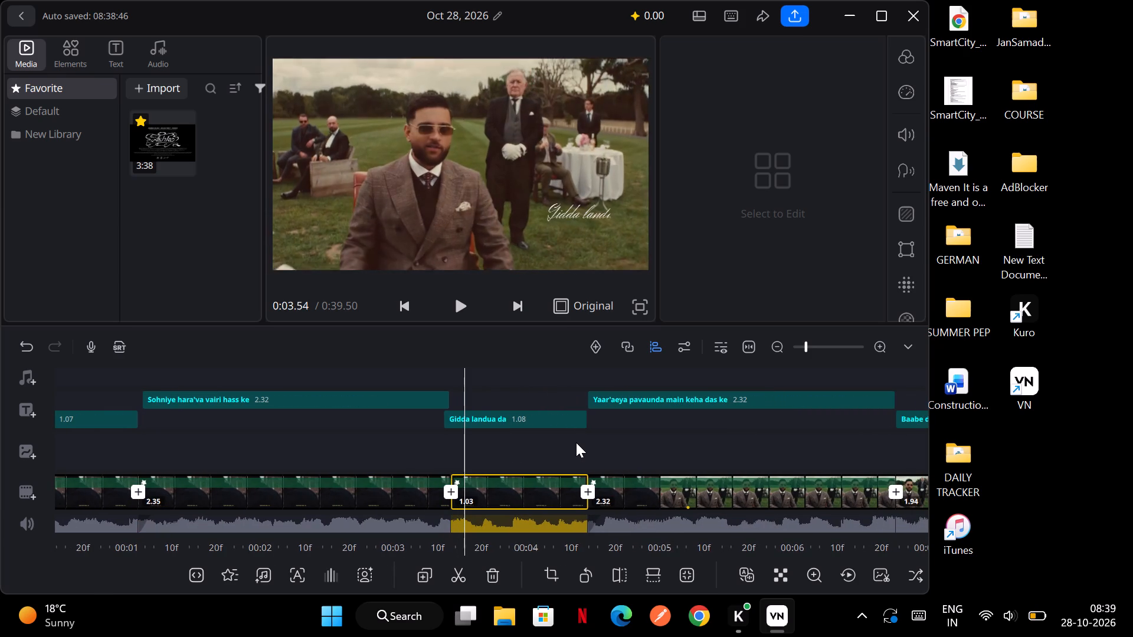
pyautogui.click(733, 486)
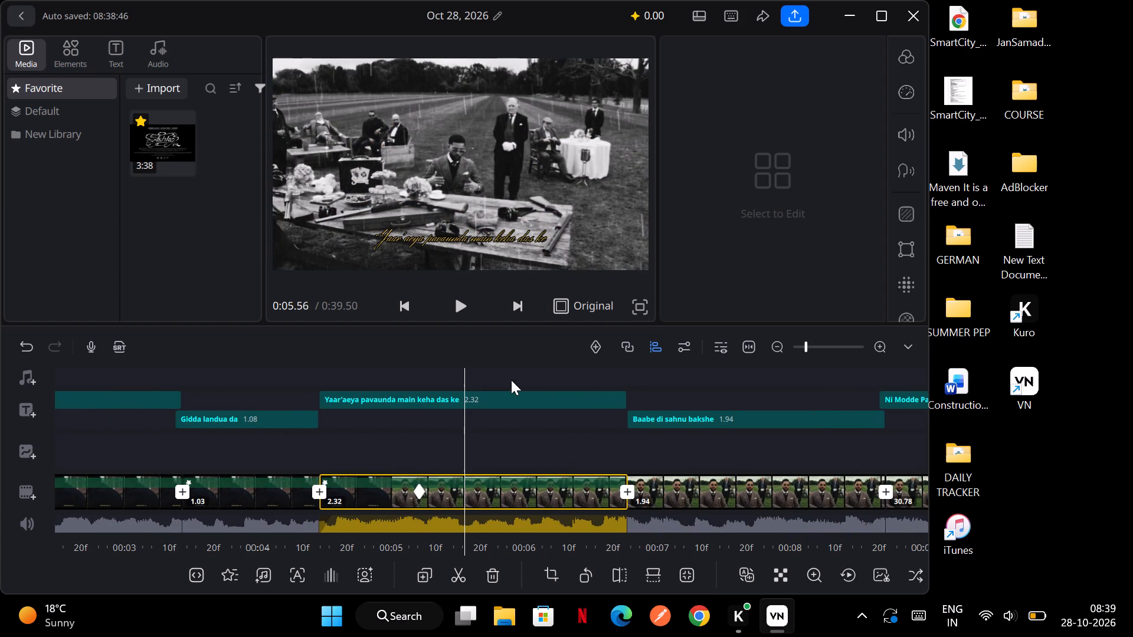
pyautogui.hscroll(-1, 645, 419)
# At 0:06.28, enlarge the picture of the clip under "Yaar'aeya pavaunda main keha das ke", adding a second keyframe to the clip.
pyautogui.hscroll(-2, 645, 419)
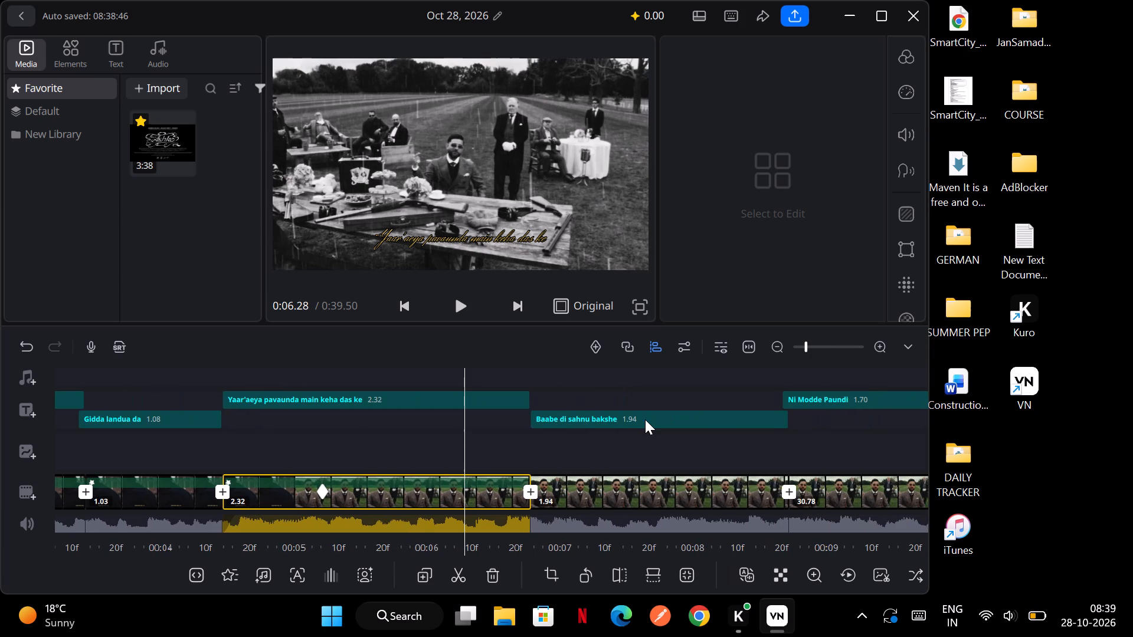
pyautogui.click(623, 252)
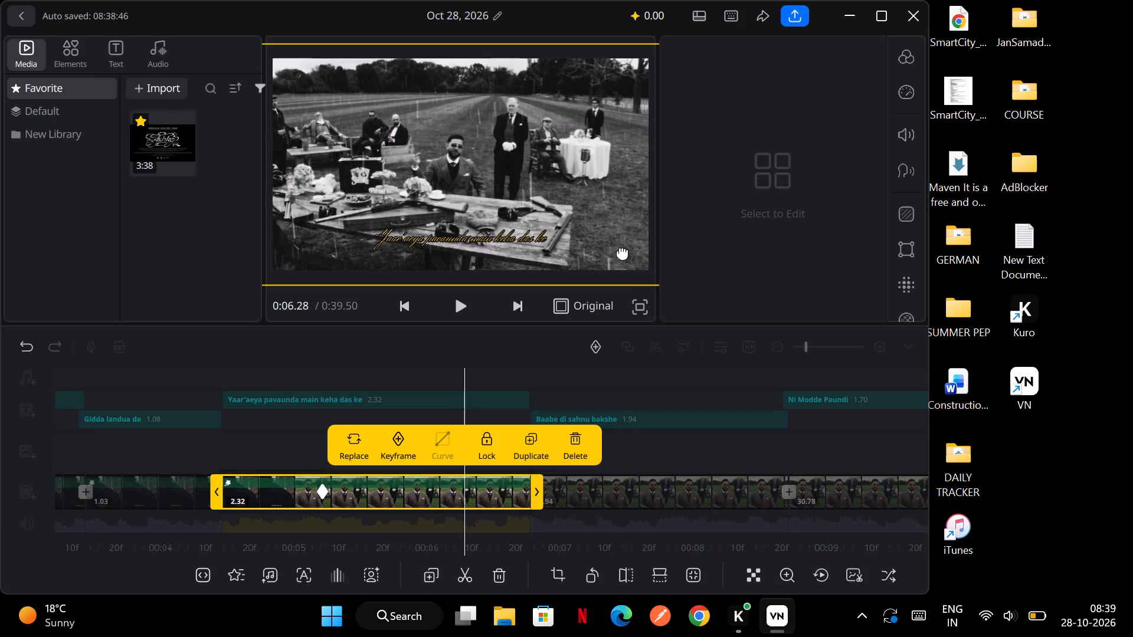
pyautogui.keyDown('ctrl'); pyautogui.scroll(16, 620, 249); pyautogui.keyUp('ctrl')
pyautogui.keyDown('ctrl'); pyautogui.scroll(-9, 620, 249); pyautogui.keyUp('ctrl')
pyautogui.moveTo(657, 284); pyautogui.dragTo(598, 251)
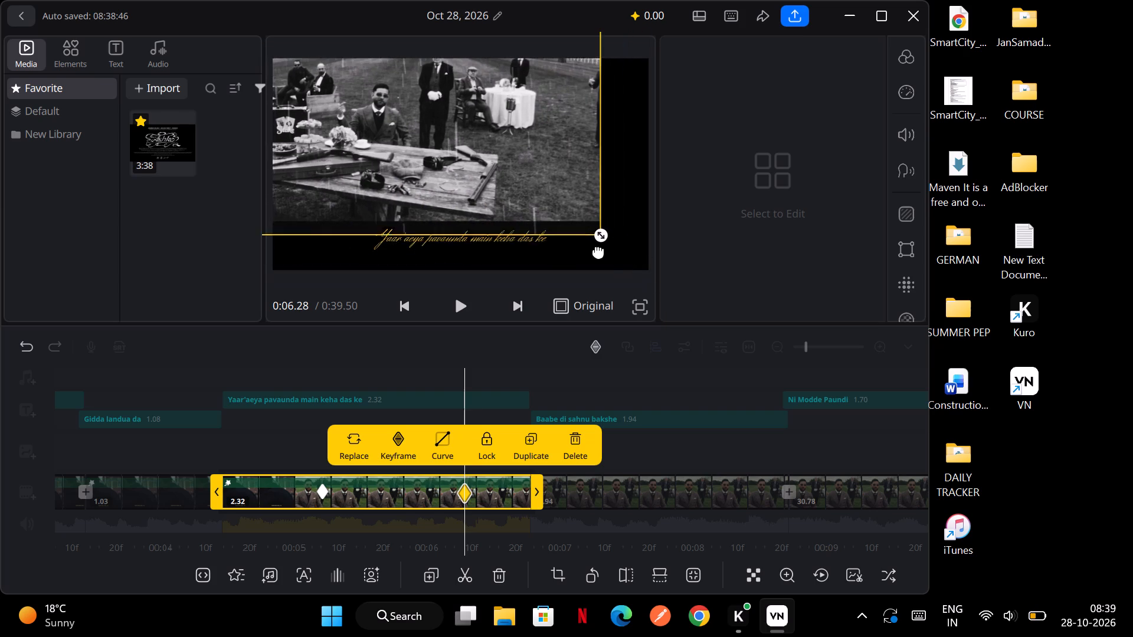
pyautogui.moveTo(598, 251); pyautogui.dragTo(616, 272)
pyautogui.moveTo(636, 274); pyautogui.dragTo(650, 279)
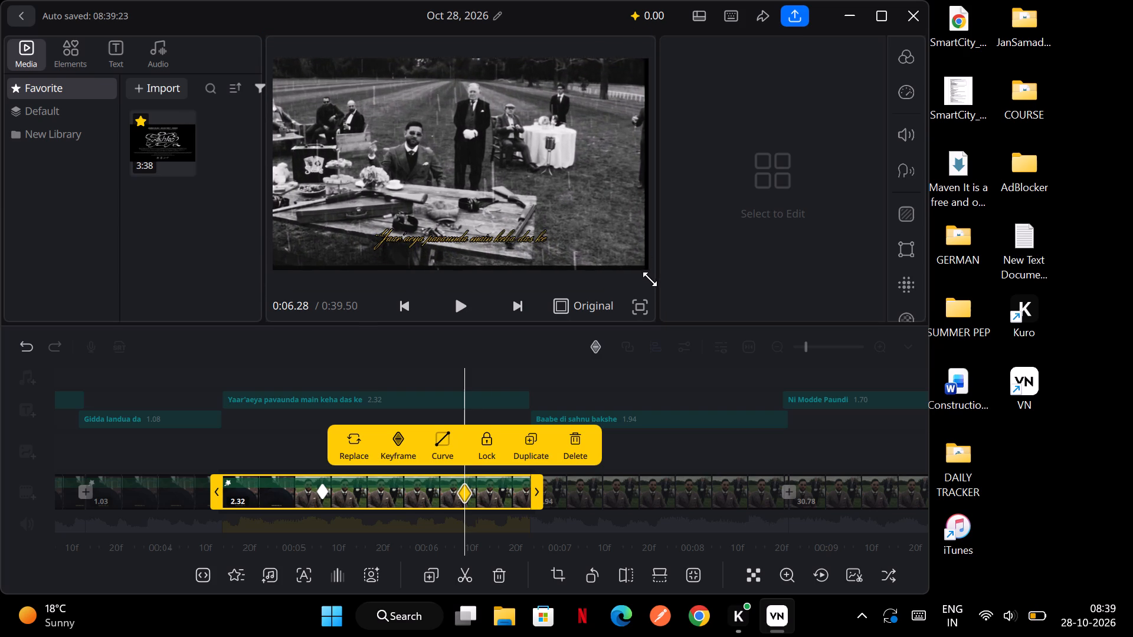
pyautogui.moveTo(650, 279); pyautogui.dragTo(711, 318)
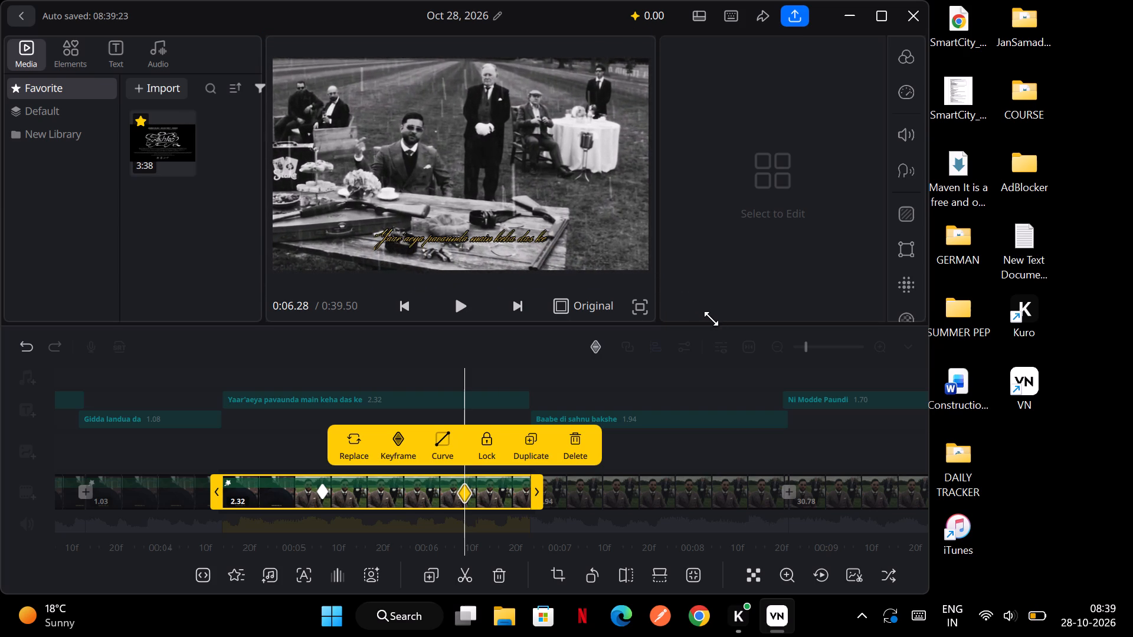
pyautogui.moveTo(711, 318); pyautogui.dragTo(721, 328)
# Shift the enlarged picture right and slightly down within the frame at the 0:06.28 keyframe, bringing the seated man nearer the centre.
pyautogui.moveTo(569, 213); pyautogui.dragTo(581, 231)
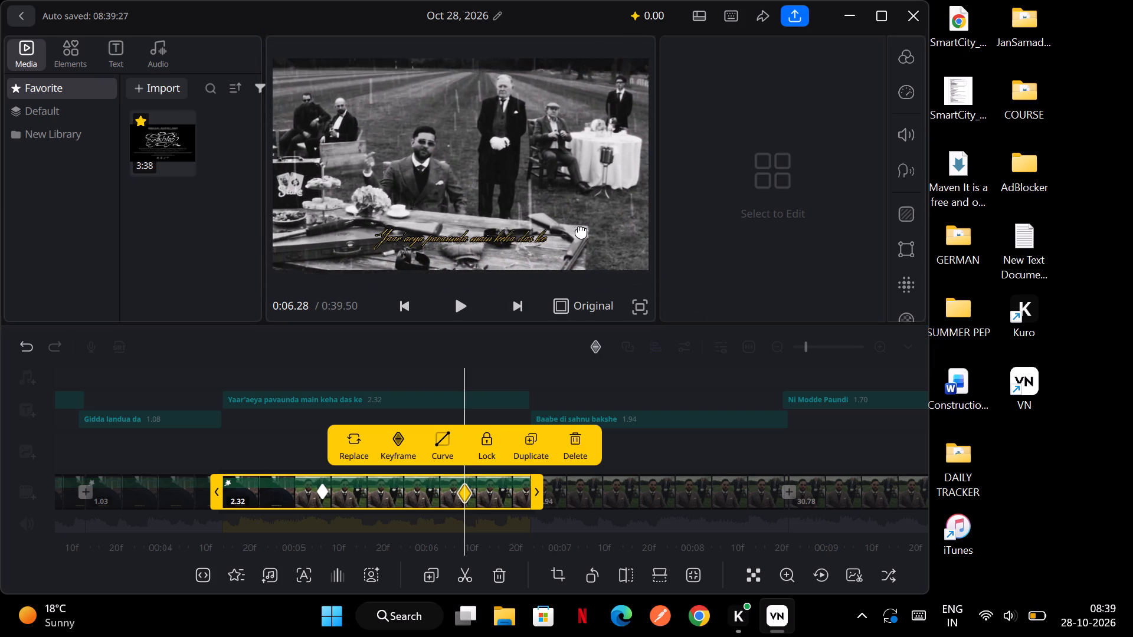
pyautogui.moveTo(581, 231); pyautogui.dragTo(624, 241)
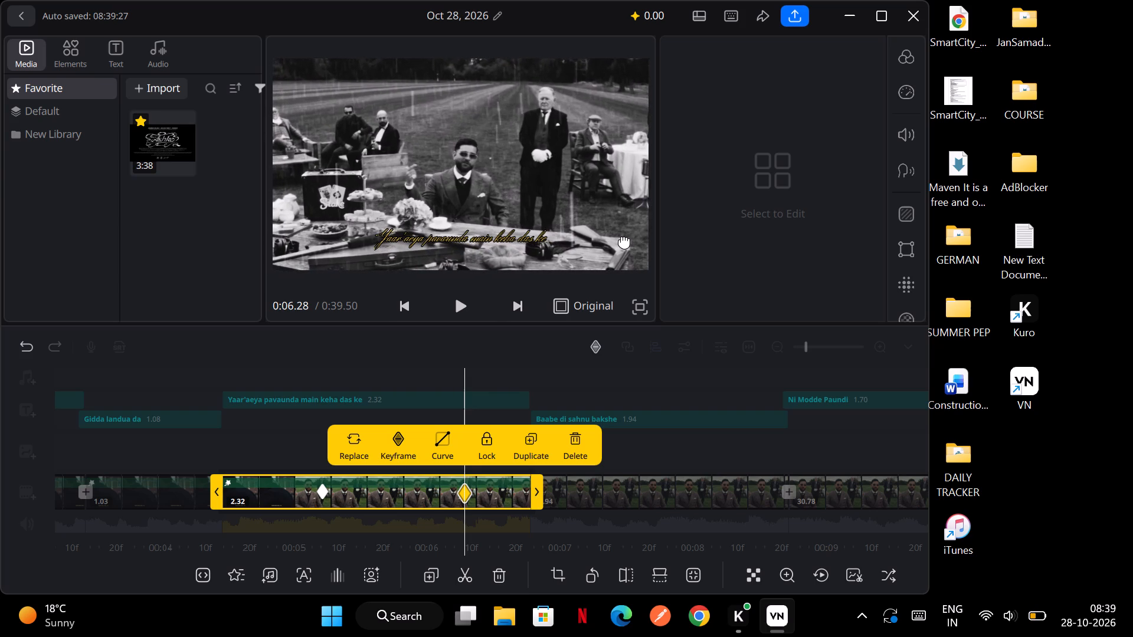
pyautogui.moveTo(624, 241); pyautogui.dragTo(635, 244)
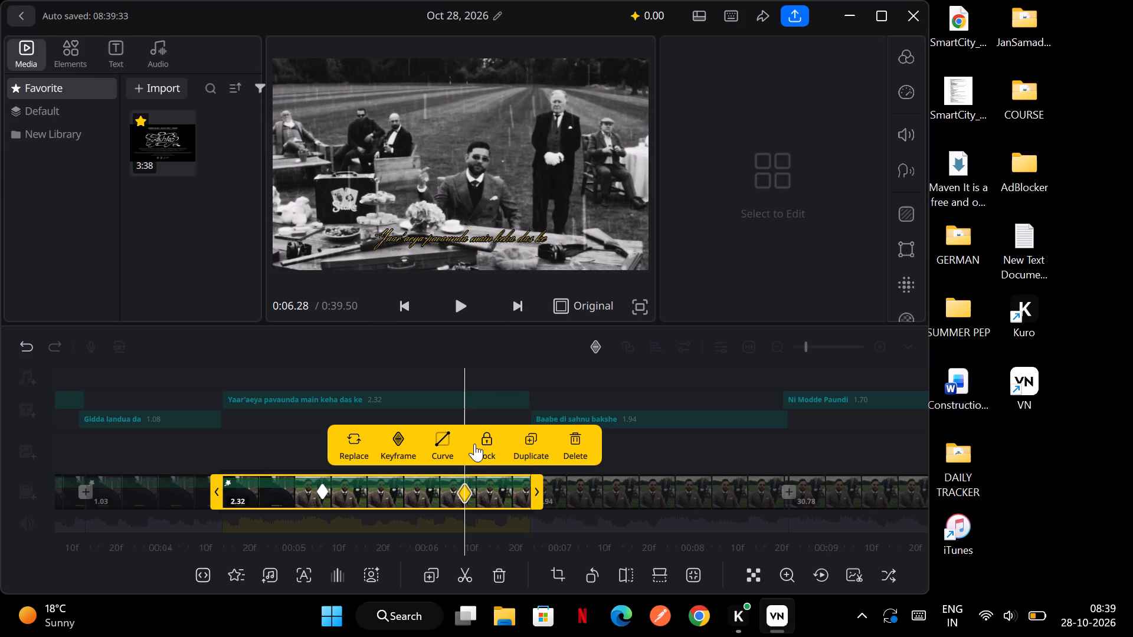
pyautogui.click(754, 288)
pyautogui.click(775, 318)
# Play back from about 0:03.86 to 0:11.89, examining the zoom on the keyframed clip and the timing of the captions through "Kann natiya ganni lashke".
pyautogui.hscroll(1, 673, 452)
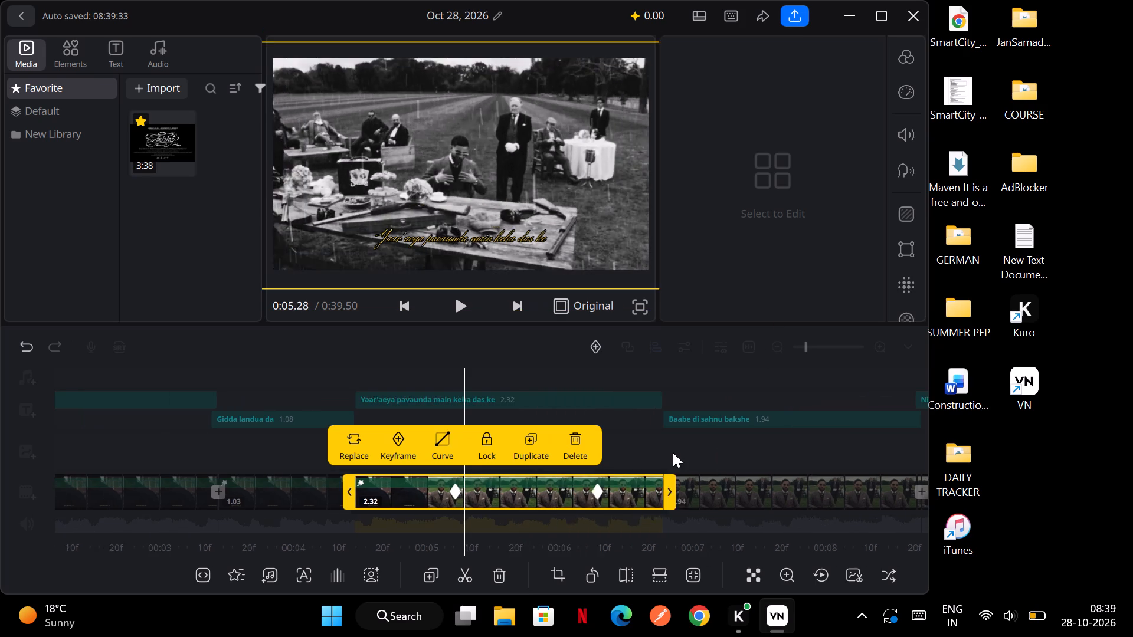
pyautogui.hscroll(2, 673, 452)
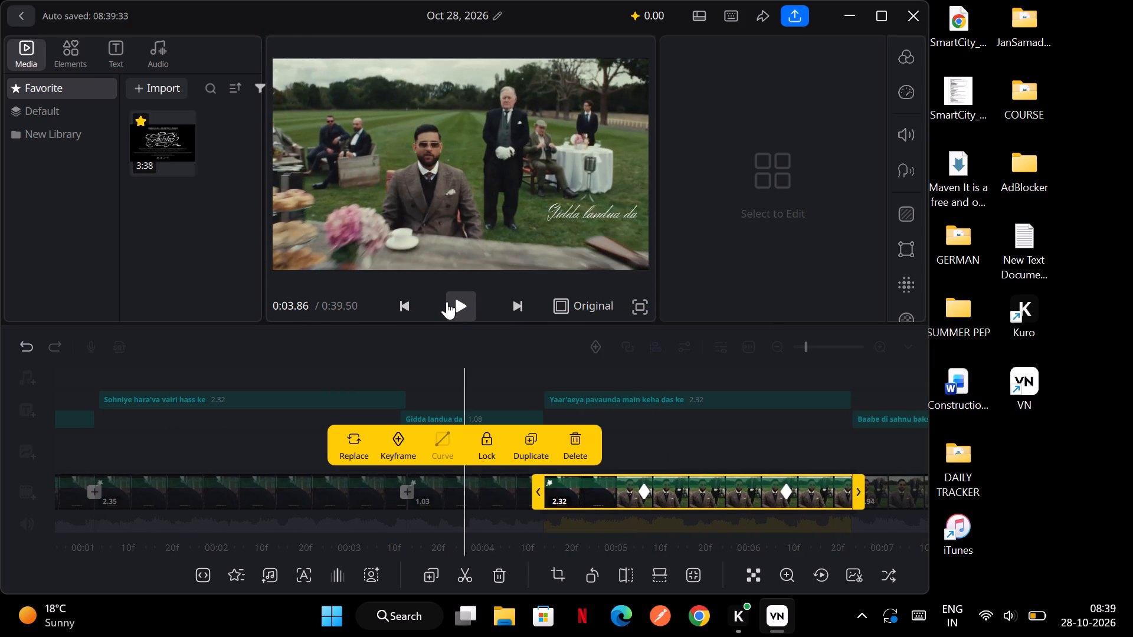
pyautogui.click(447, 301)
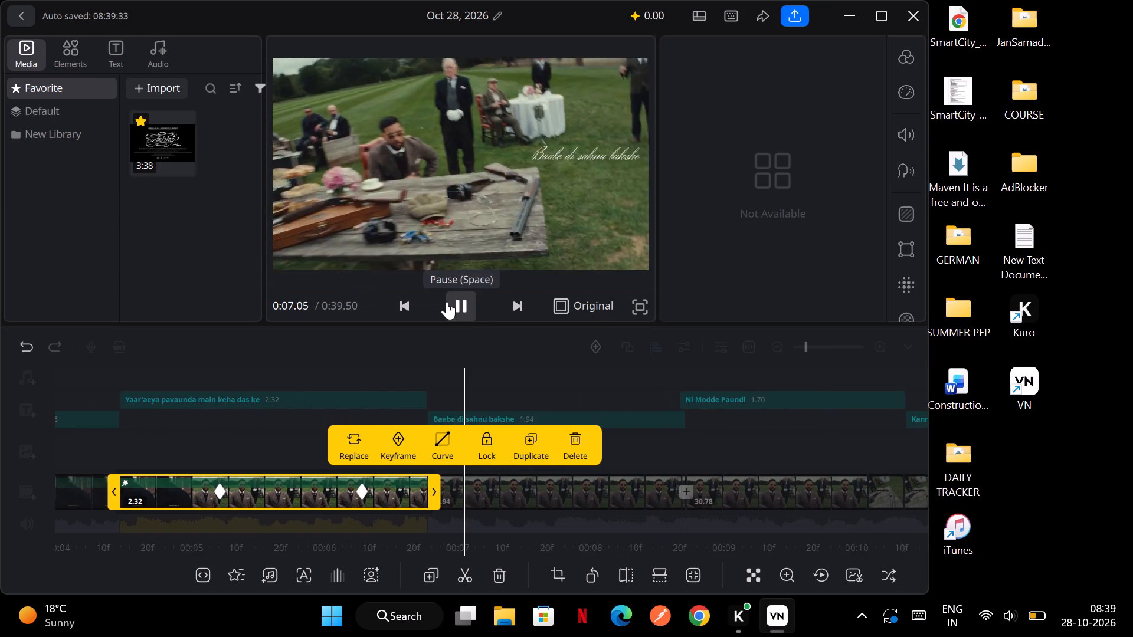
pyautogui.hscroll(1, 526, 480)
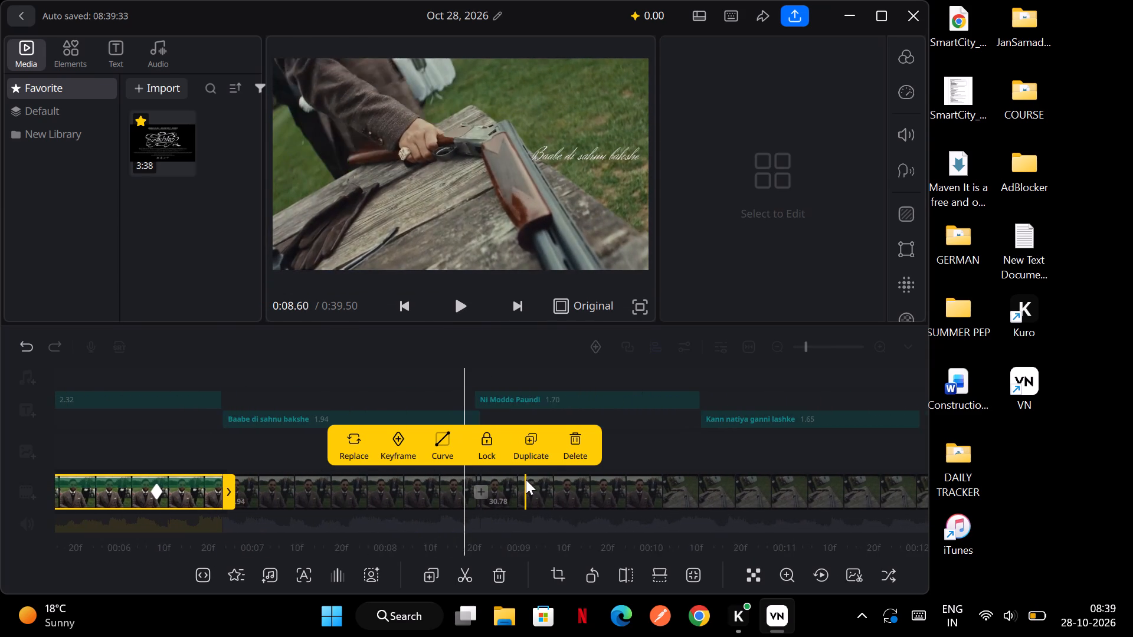
pyautogui.hscroll(1, 526, 480)
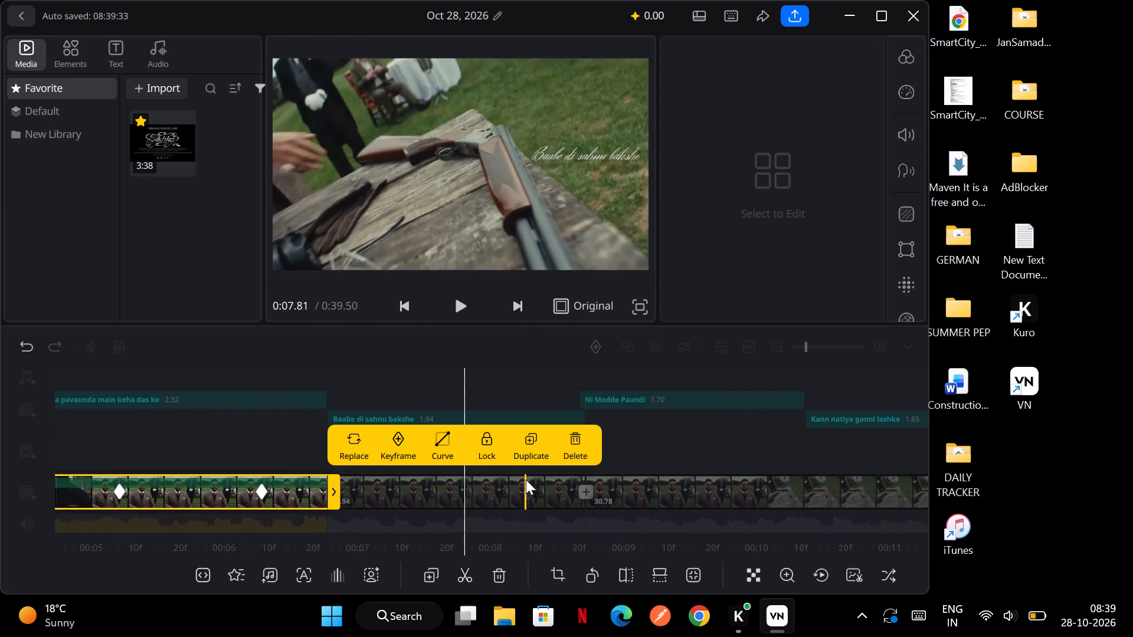
pyautogui.hscroll(1, 526, 480)
pyautogui.hscroll(-2, 526, 480)
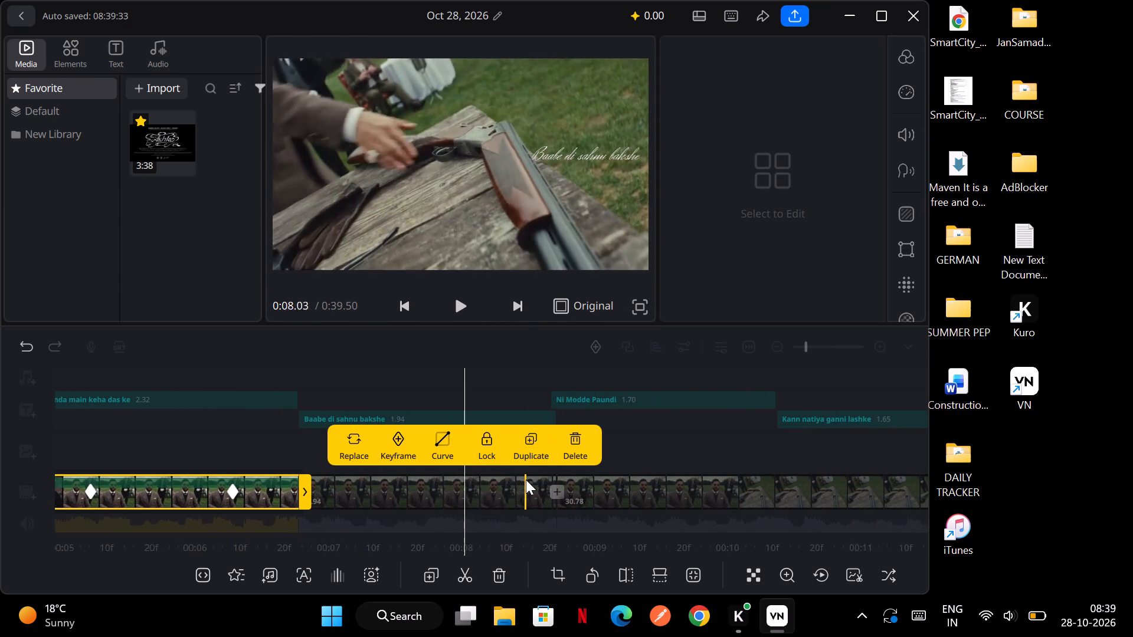
pyautogui.hscroll(-3, 526, 480)
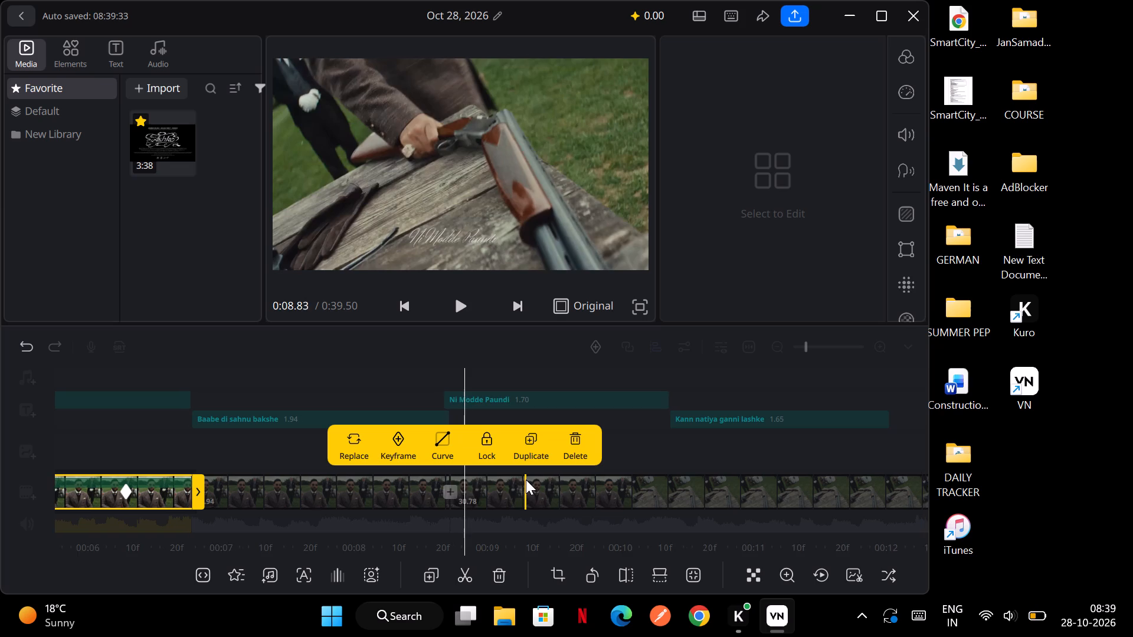
pyautogui.hscroll(-2, 526, 480)
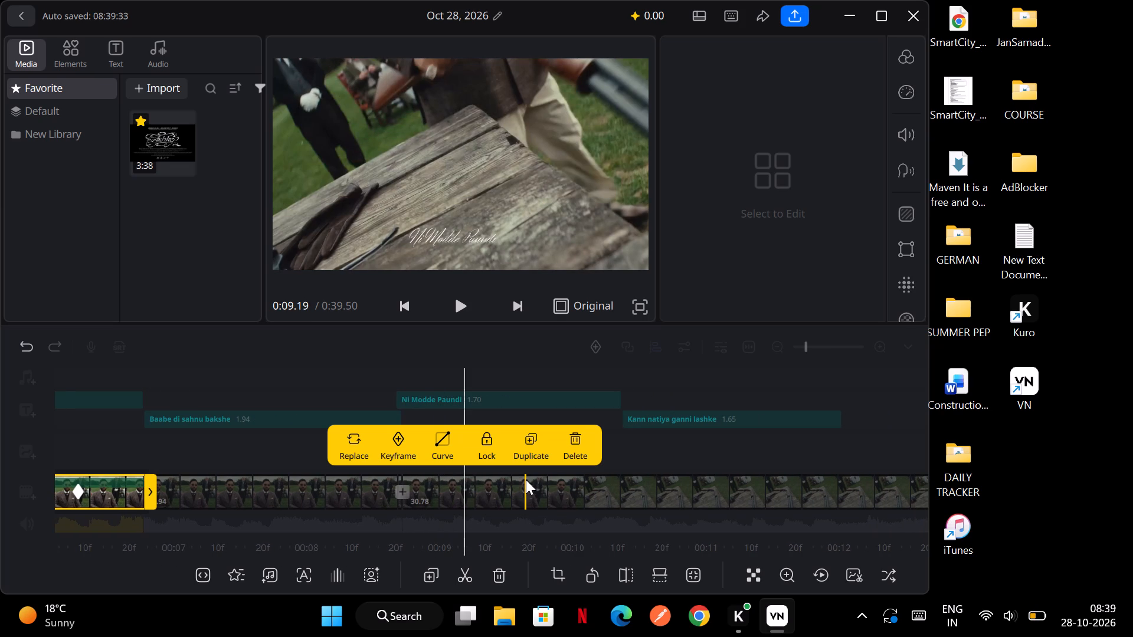
pyautogui.click(555, 500)
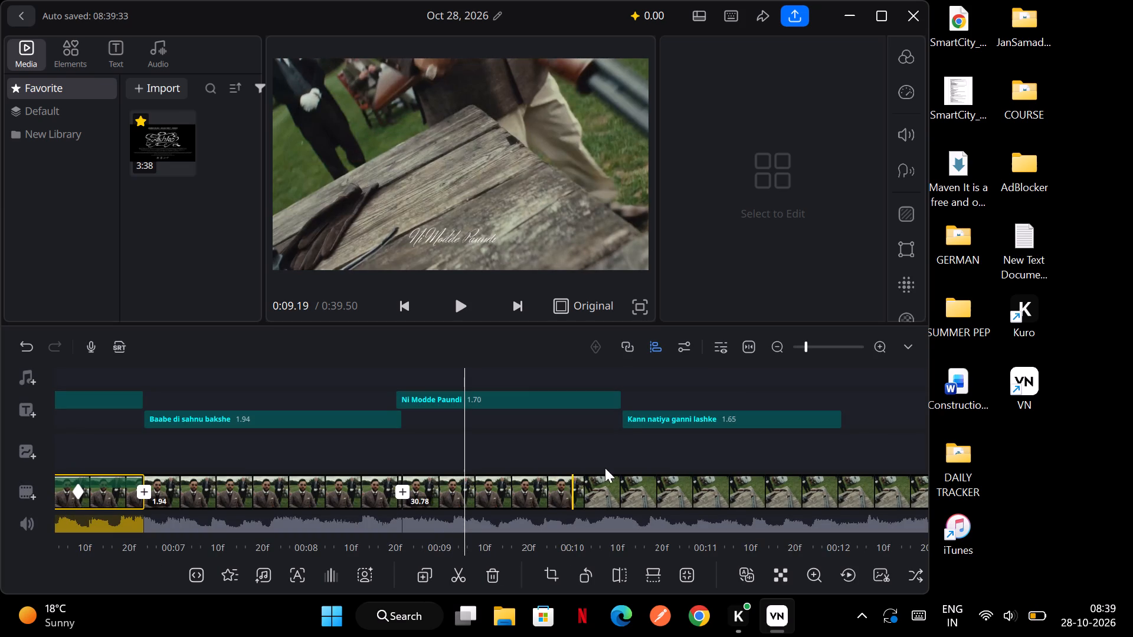
pyautogui.click(470, 295)
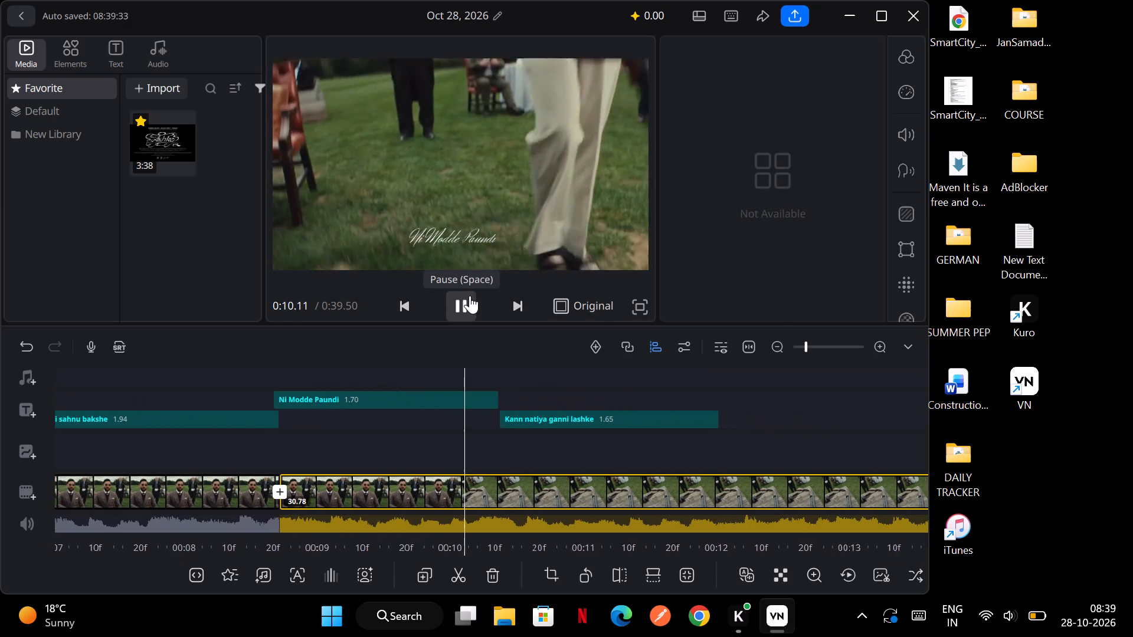
pyautogui.click(470, 295)
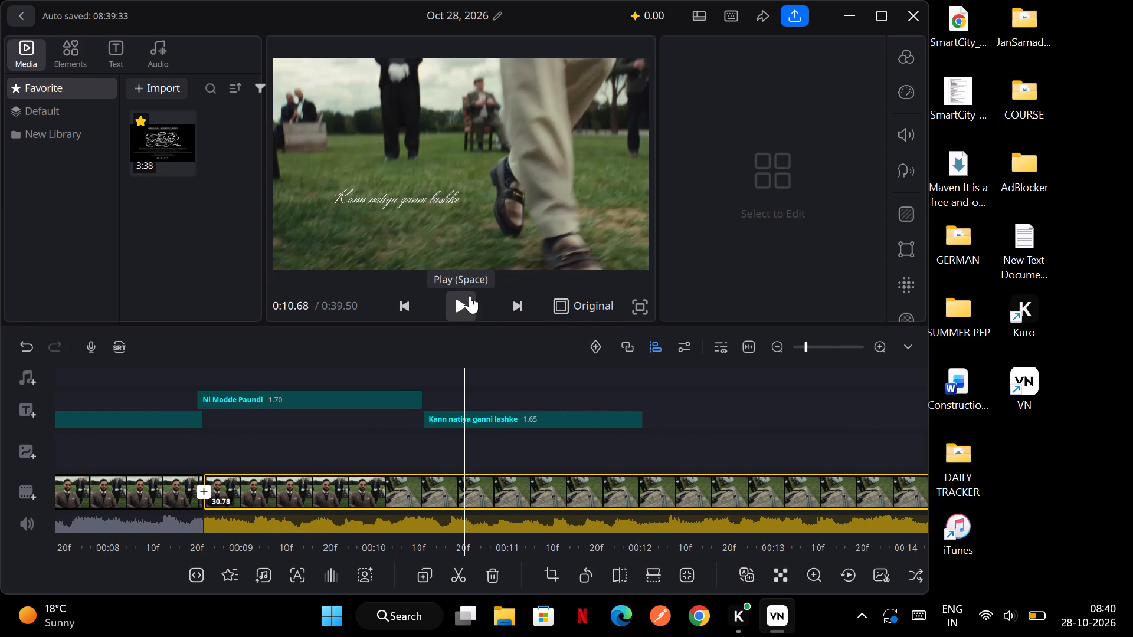
pyautogui.click(470, 295)
pyautogui.click(470, 295)
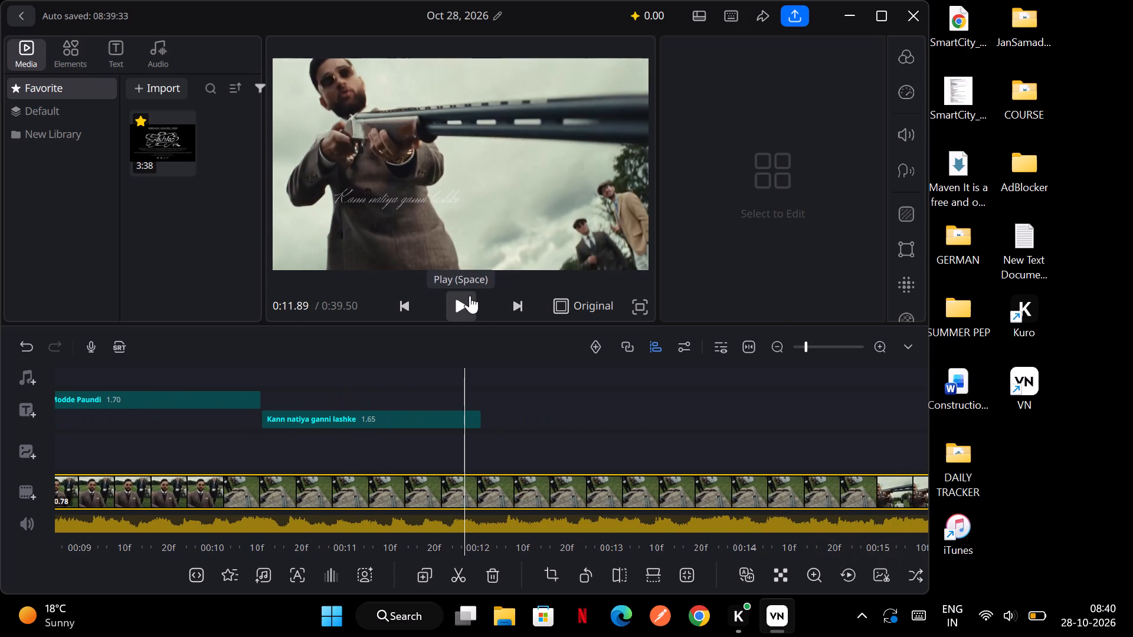
# Move the "Kann natiya ganni lashke" caption earlier so it directly follows "Baabe di sahnu bakshe", at about 0:08.7 where the last clip starts.
pyautogui.hscroll(3, 372, 405)
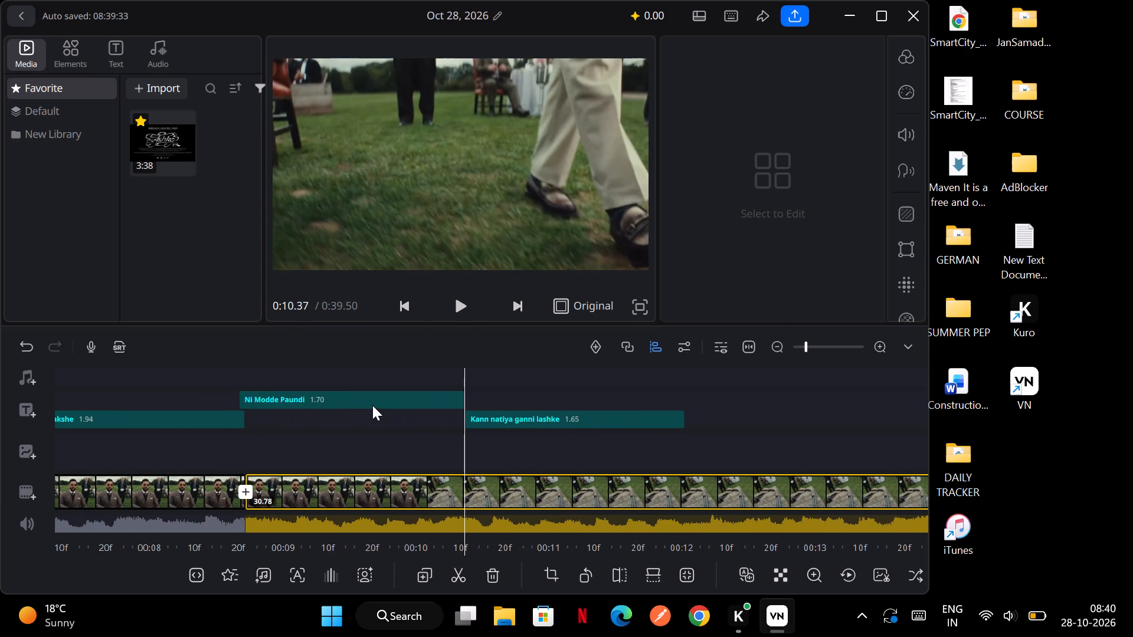
pyautogui.hscroll(1, 523, 418)
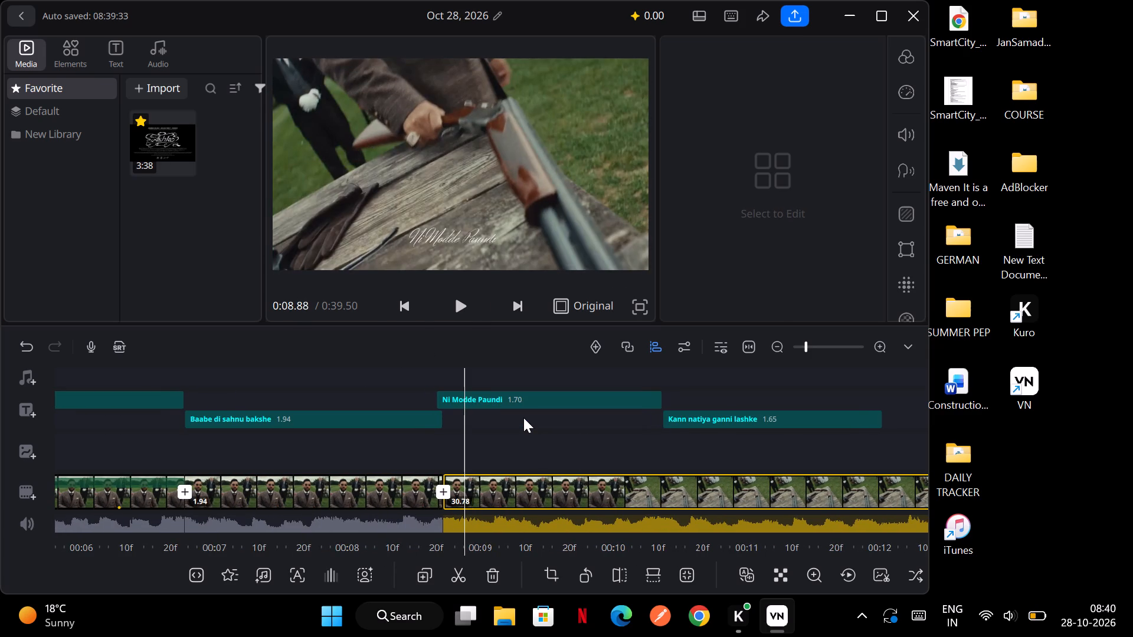
pyautogui.hscroll(1, 523, 418)
pyautogui.moveTo(618, 417); pyautogui.dragTo(602, 418)
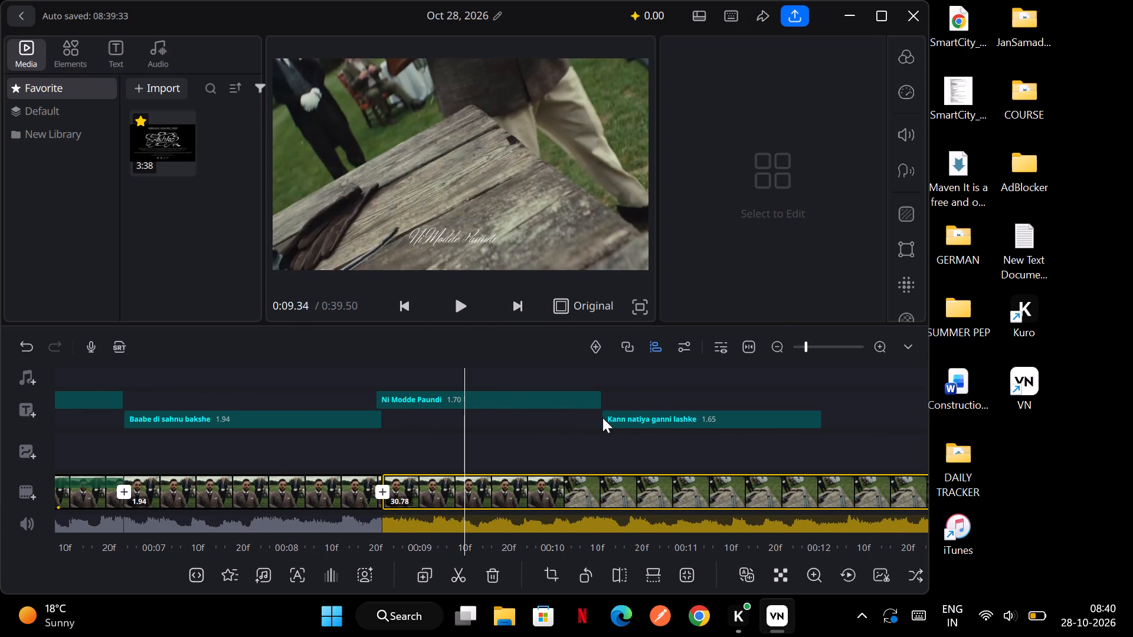
pyautogui.moveTo(602, 418); pyautogui.dragTo(539, 425)
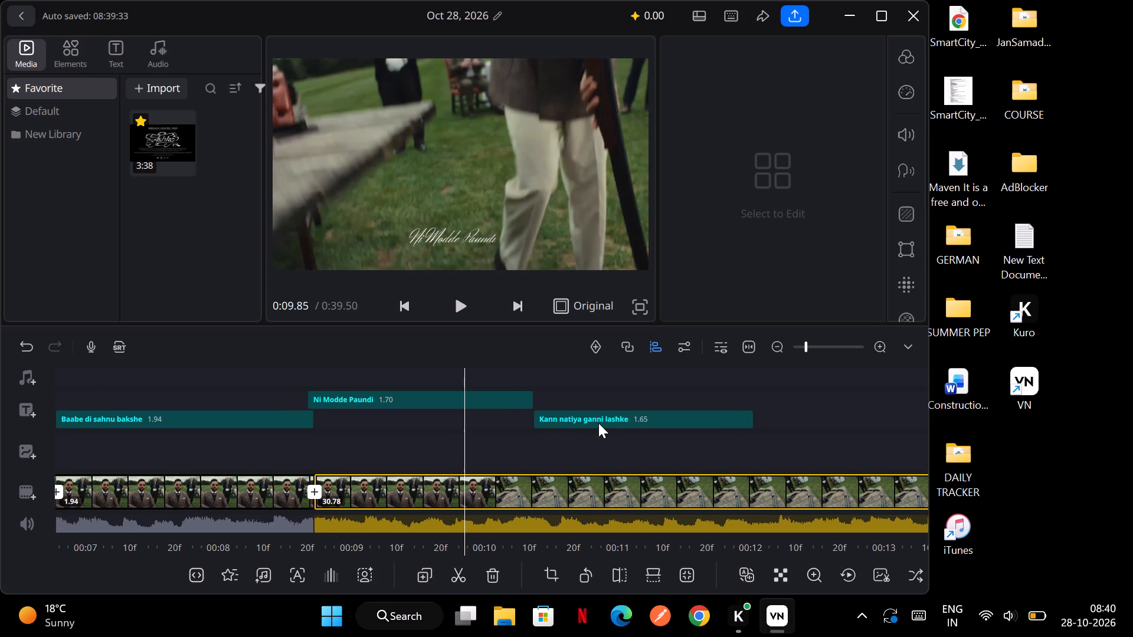
pyautogui.click(598, 423)
pyautogui.moveTo(598, 423); pyautogui.dragTo(414, 427)
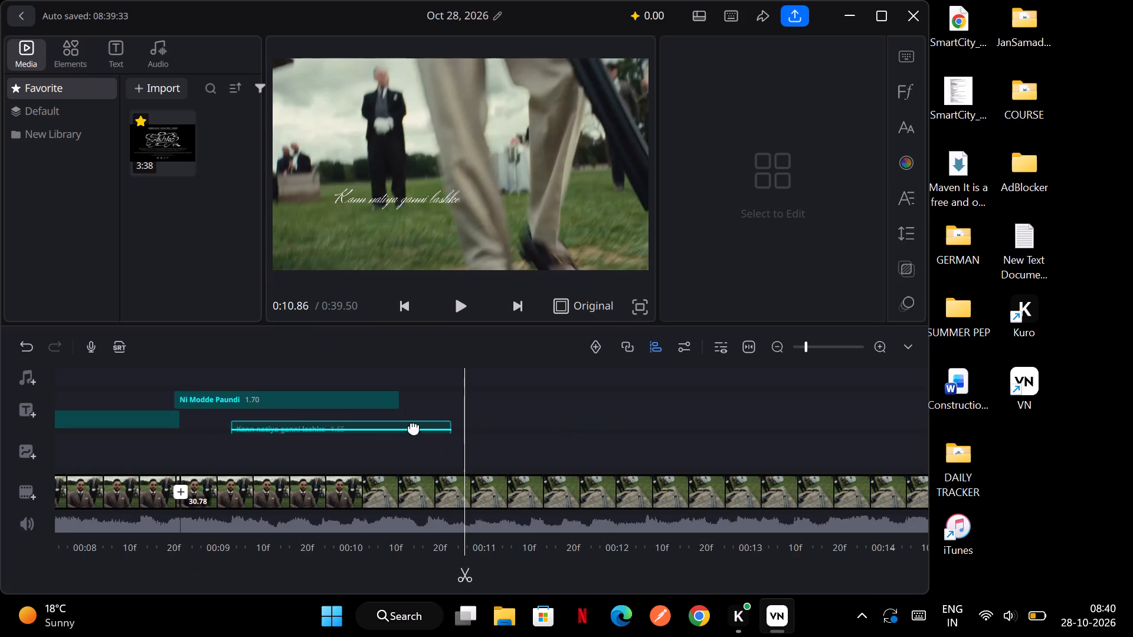
pyautogui.moveTo(414, 427); pyautogui.dragTo(378, 424)
pyautogui.click(325, 388)
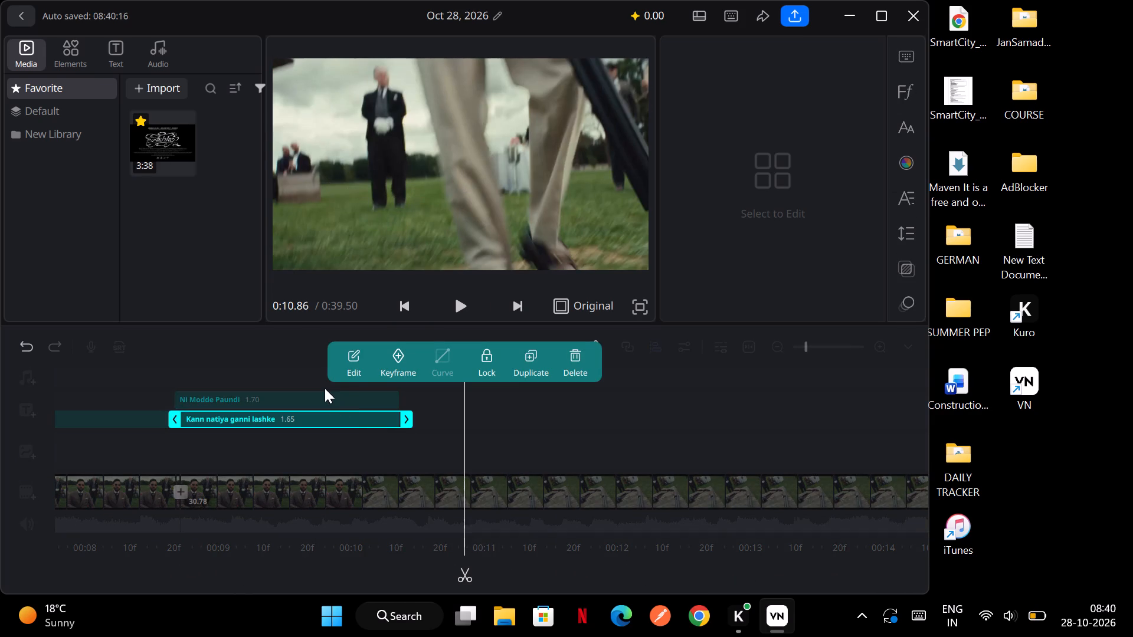
pyautogui.moveTo(320, 408); pyautogui.dragTo(338, 401)
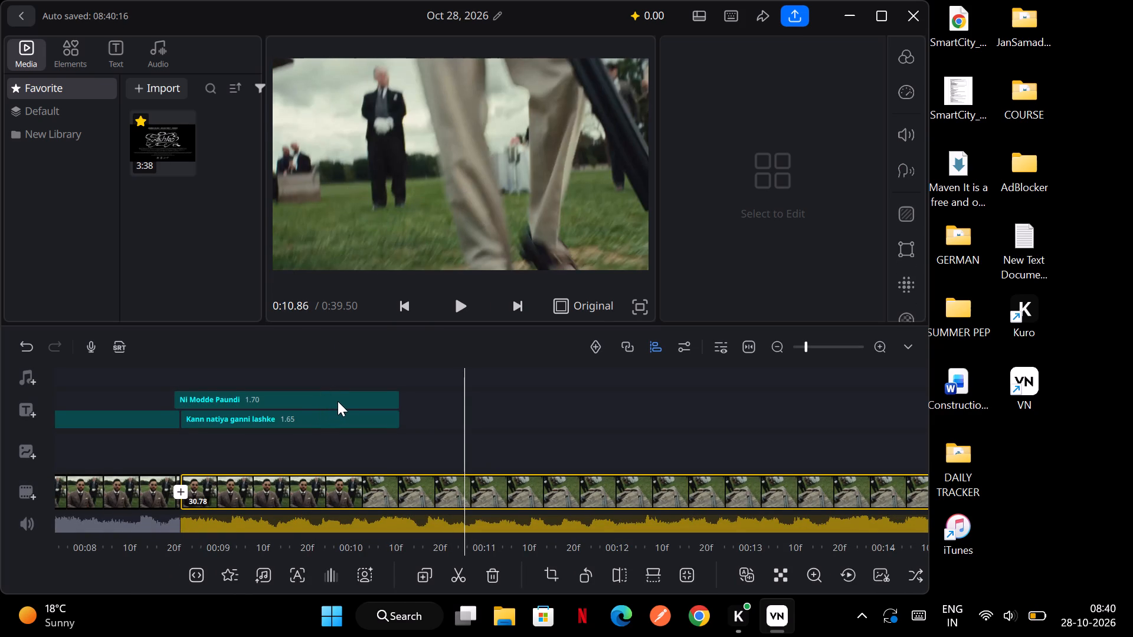
# Move the "Ni Modde Paundi" caption onto the lower text row, directly after "Kann natiya ganni lashke", starting at about 0:10.4.
pyautogui.moveTo(338, 401); pyautogui.dragTo(339, 401)
pyautogui.moveTo(339, 401); pyautogui.dragTo(410, 402)
pyautogui.click(410, 402)
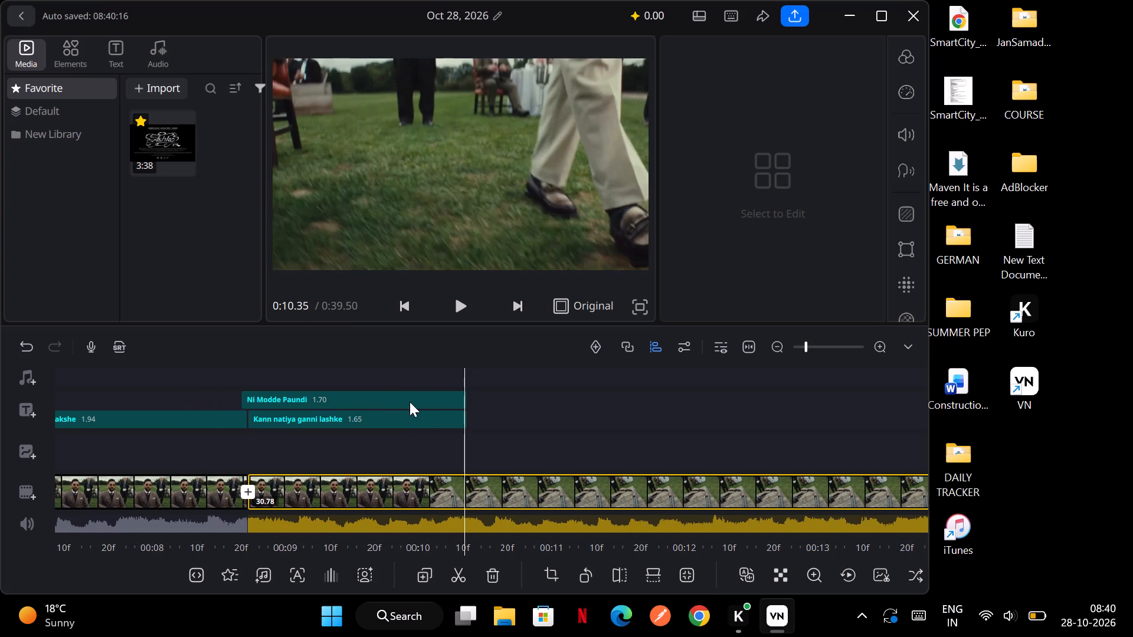
pyautogui.moveTo(410, 402); pyautogui.dragTo(652, 421)
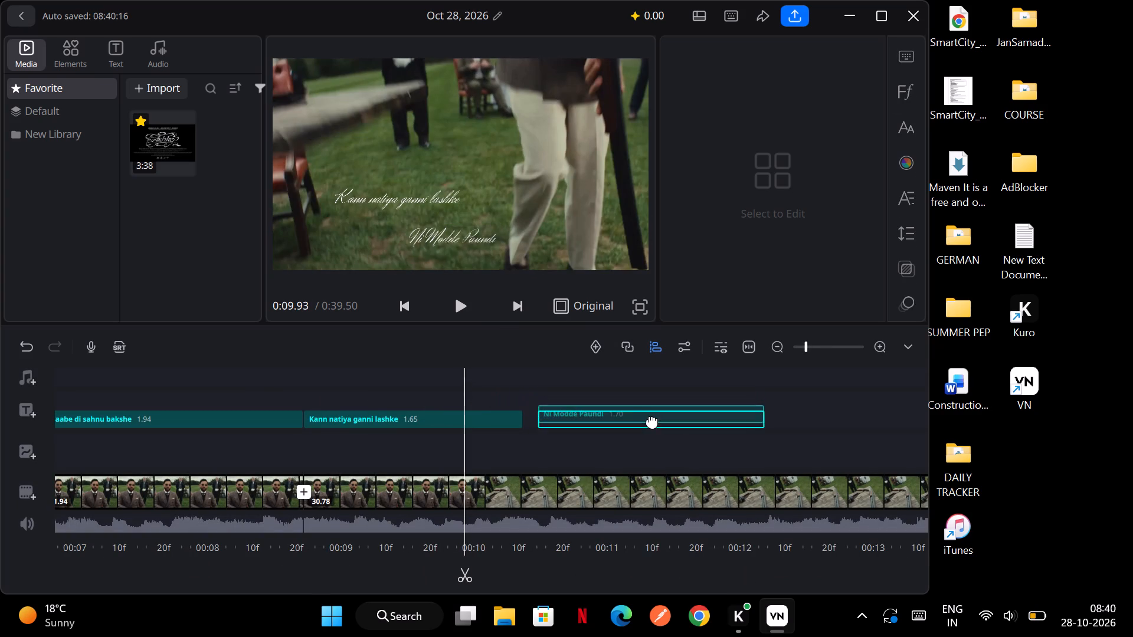
pyautogui.moveTo(652, 421); pyautogui.dragTo(638, 426)
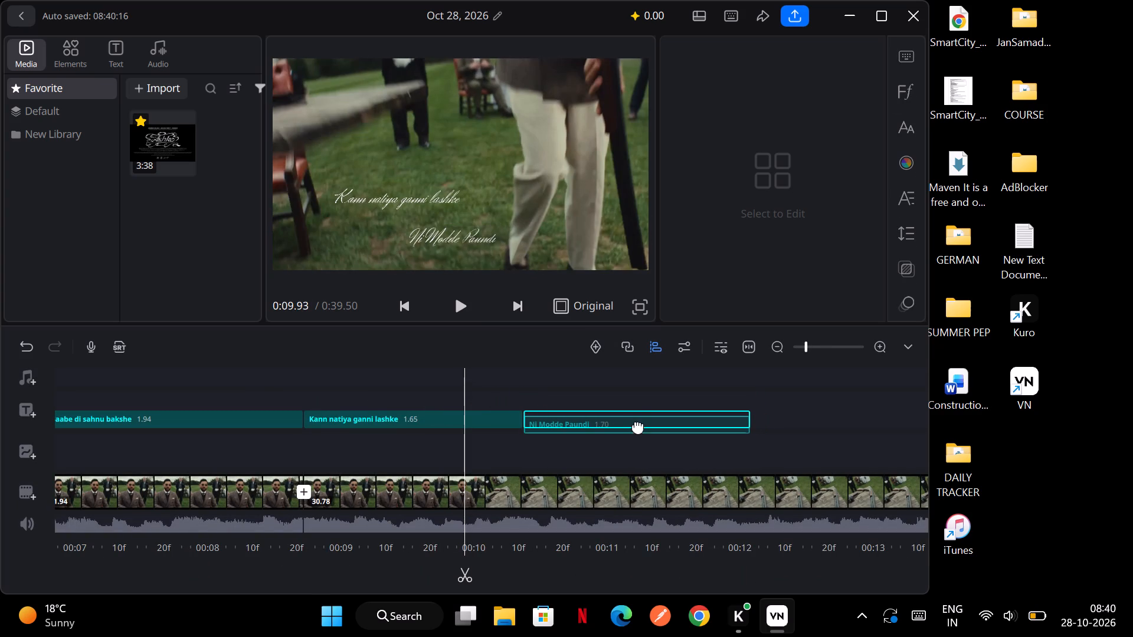
pyautogui.moveTo(638, 426); pyautogui.dragTo(638, 422)
pyautogui.click(460, 418)
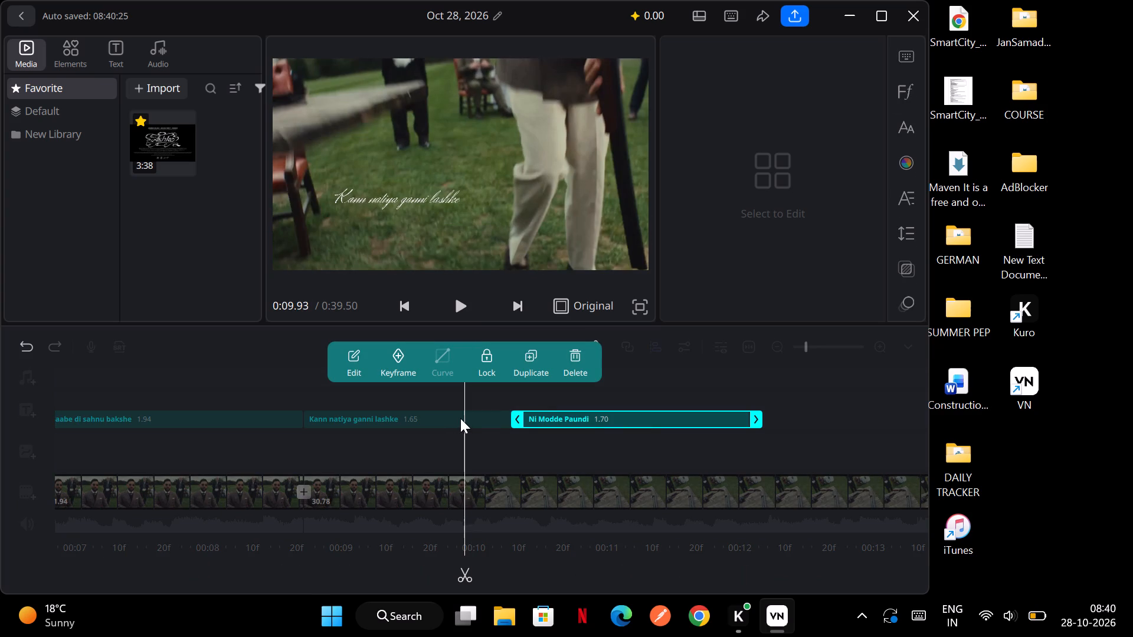
# Move the "Kann natiya ganni lashke" caption onto the upper text row, starting where "Baabe di sahnu bakshe" ends at about 0:08.7.
pyautogui.moveTo(460, 418); pyautogui.dragTo(459, 389)
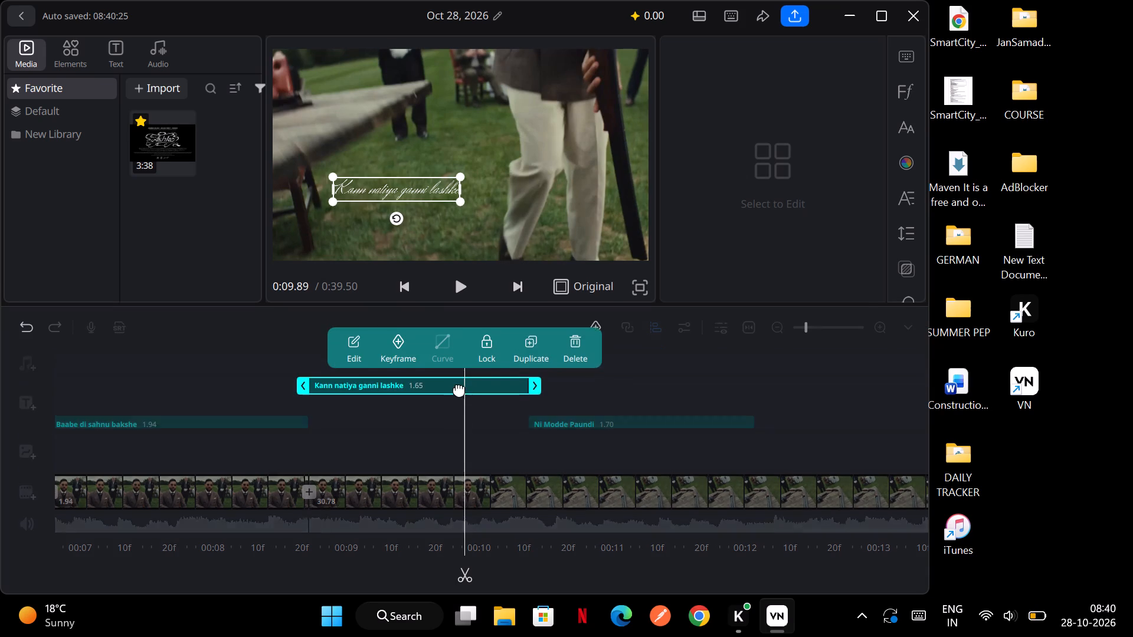
pyautogui.click(624, 388)
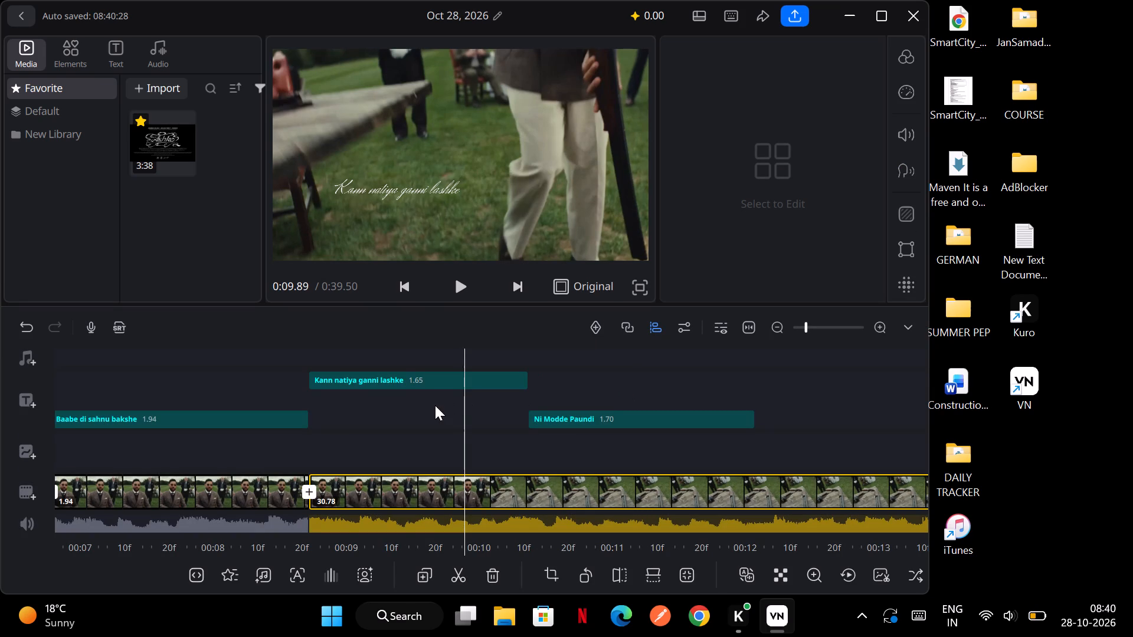
pyautogui.hscroll(1, 356, 405)
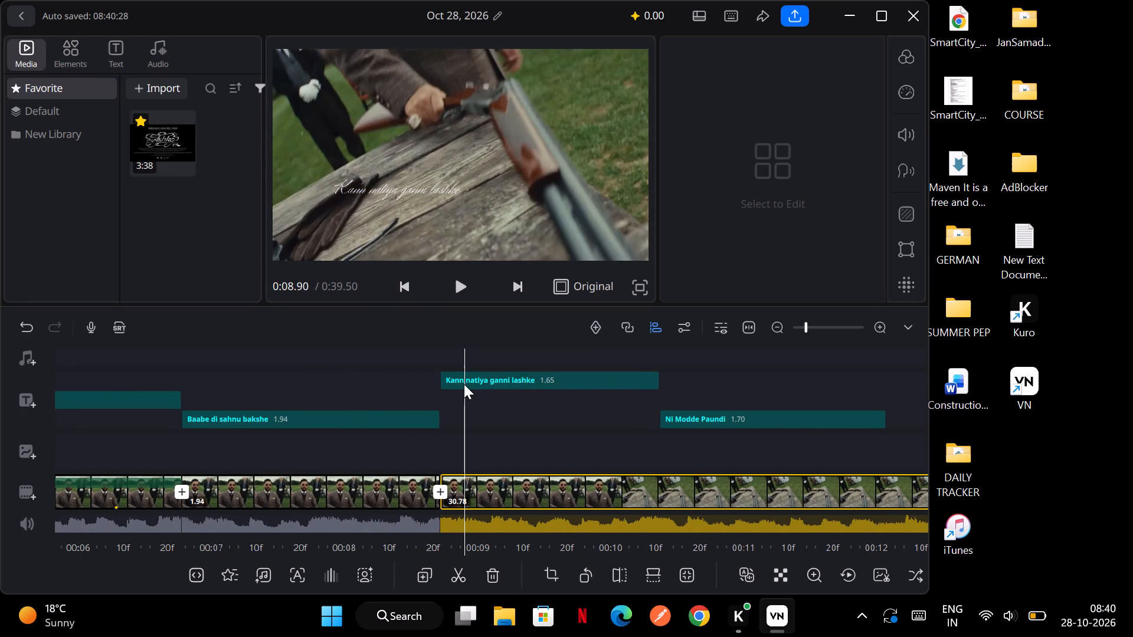
pyautogui.moveTo(468, 384); pyautogui.dragTo(470, 405)
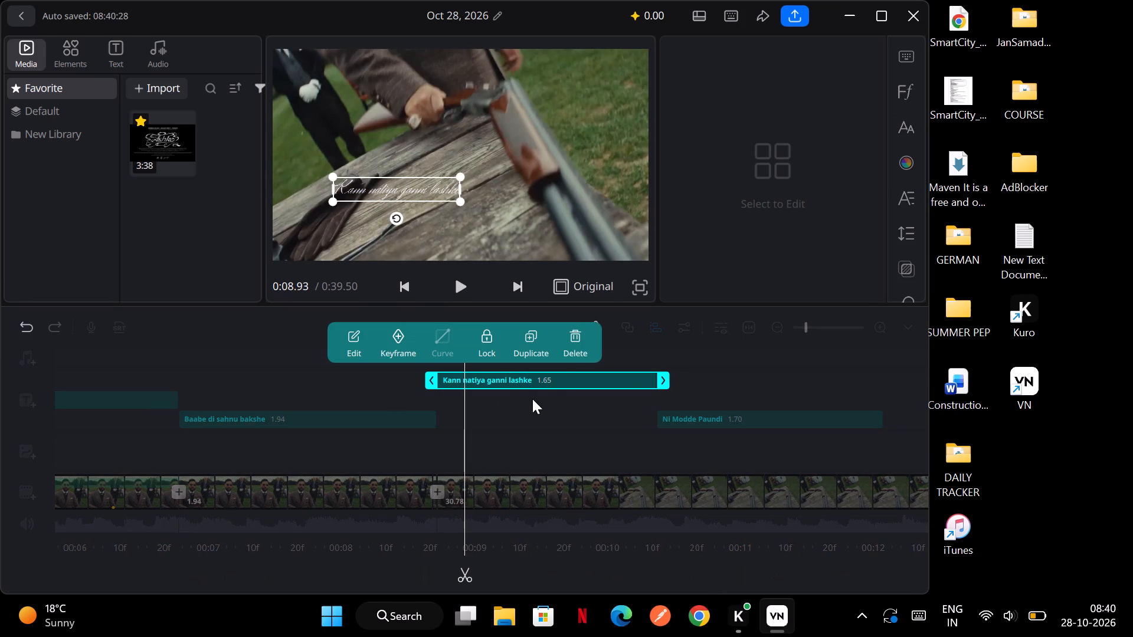
pyautogui.moveTo(563, 379); pyautogui.dragTo(562, 400)
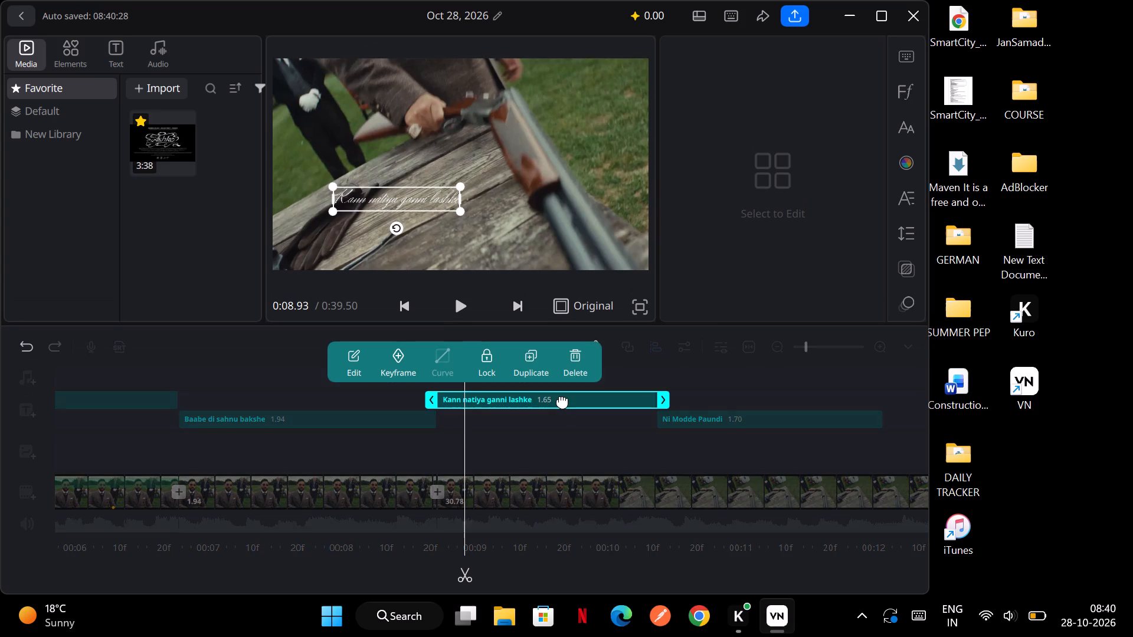
pyautogui.click(568, 427)
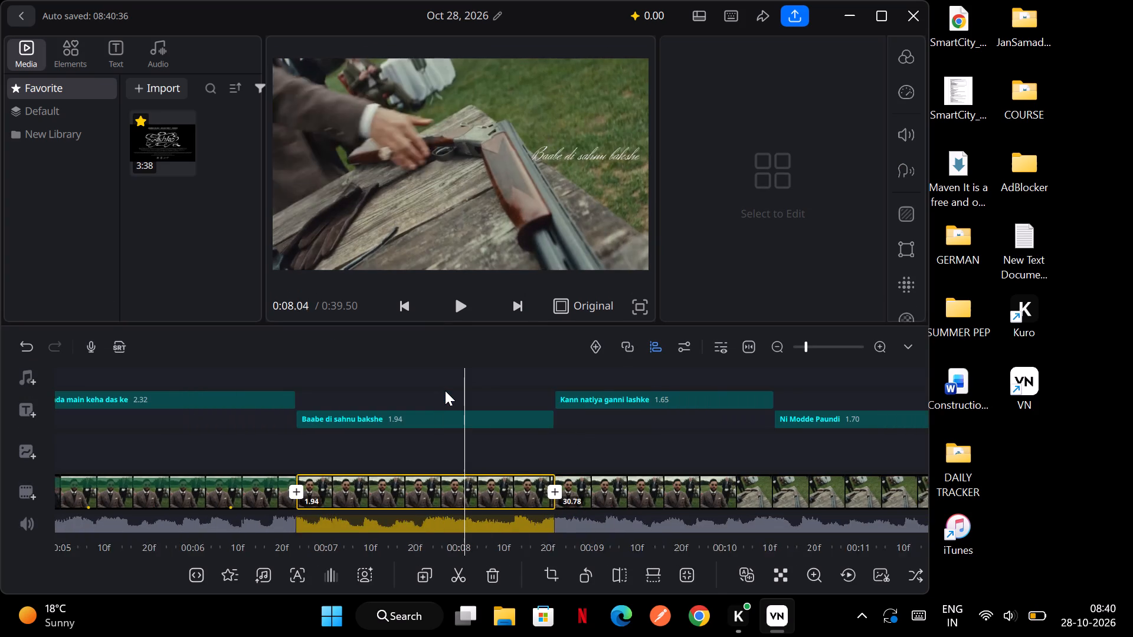
# Play and scrub between about 0:07.85 and 0:11.25, examining caption timing from "Baabe di sahnu bakshe" to "Ni Modde Paundi".
pyautogui.click(467, 312)
pyautogui.click(467, 312)
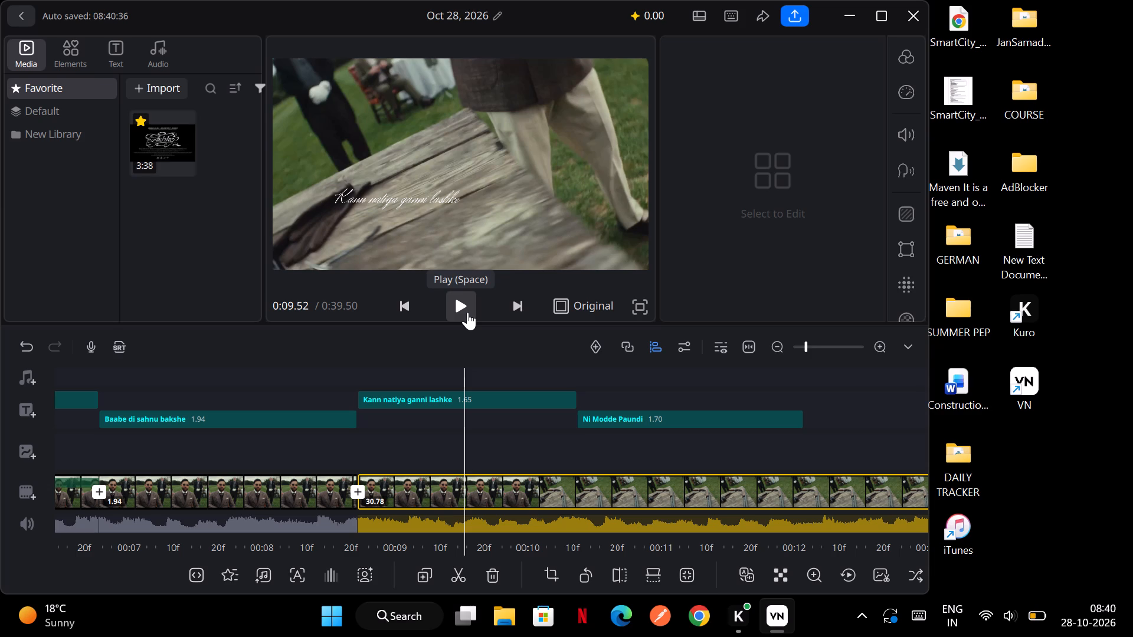
pyautogui.hscroll(1, 497, 400)
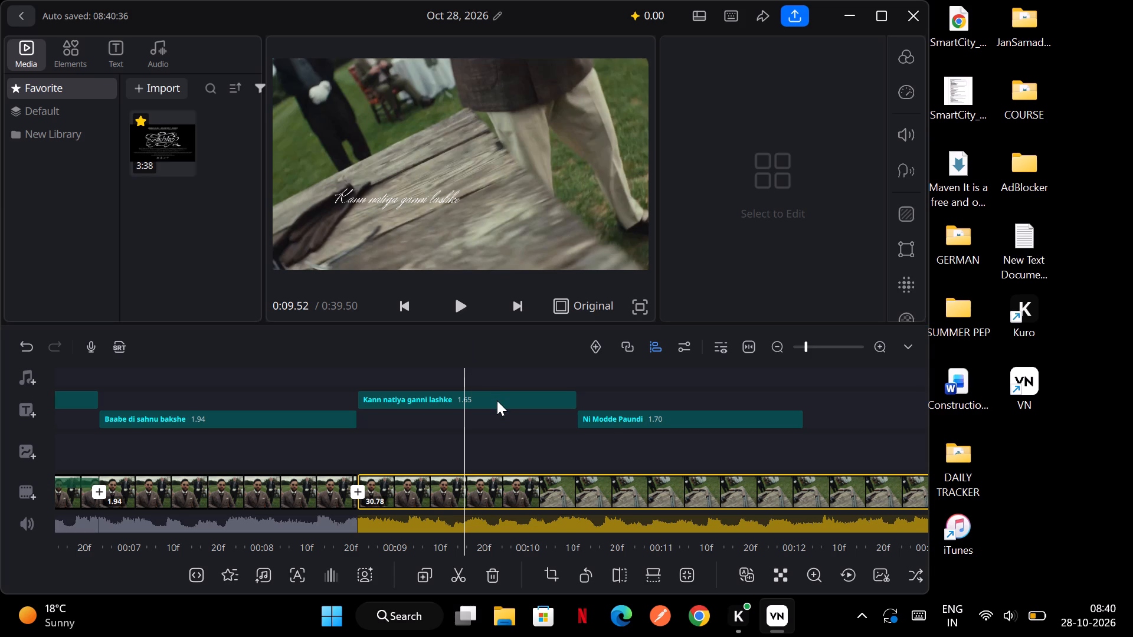
pyautogui.hscroll(1, 497, 400)
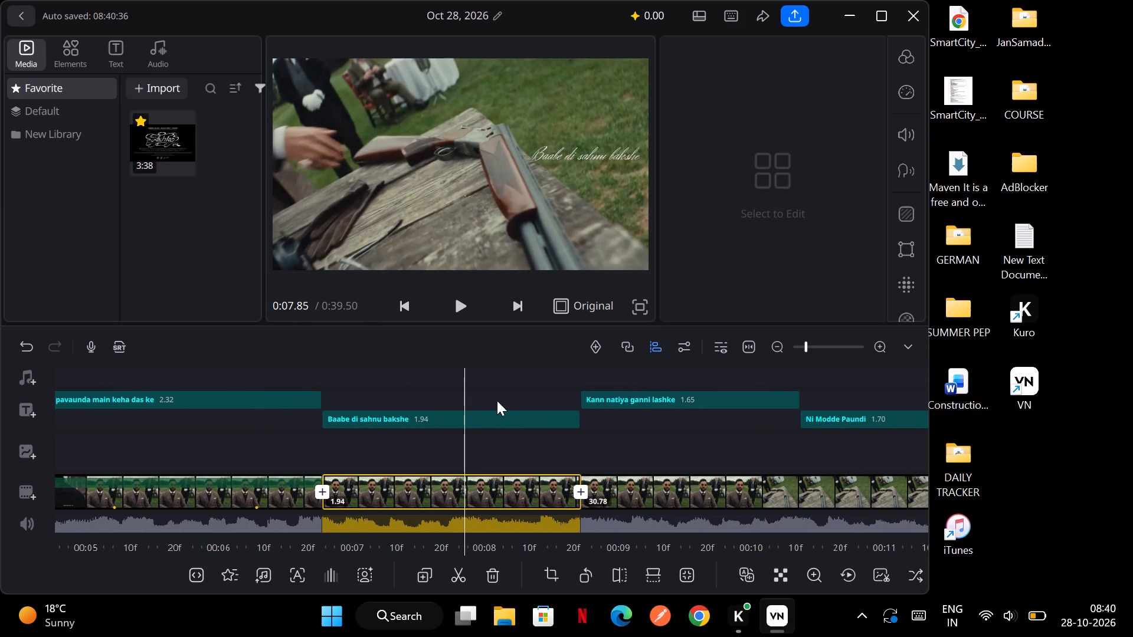
pyautogui.hscroll(1, 497, 400)
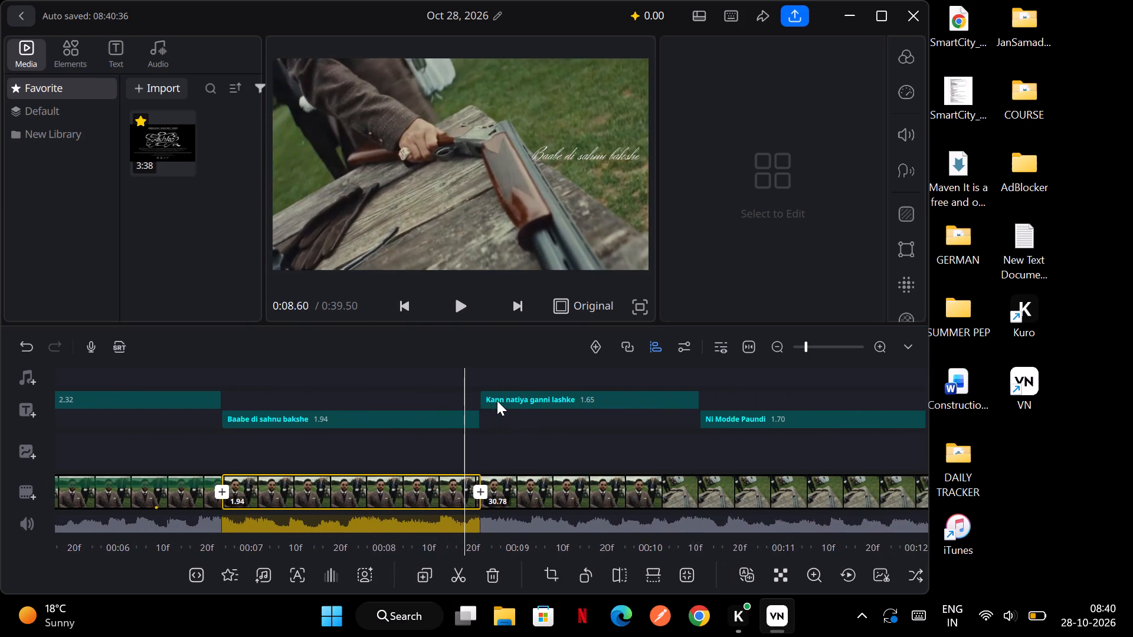
pyautogui.hscroll(1, 497, 400)
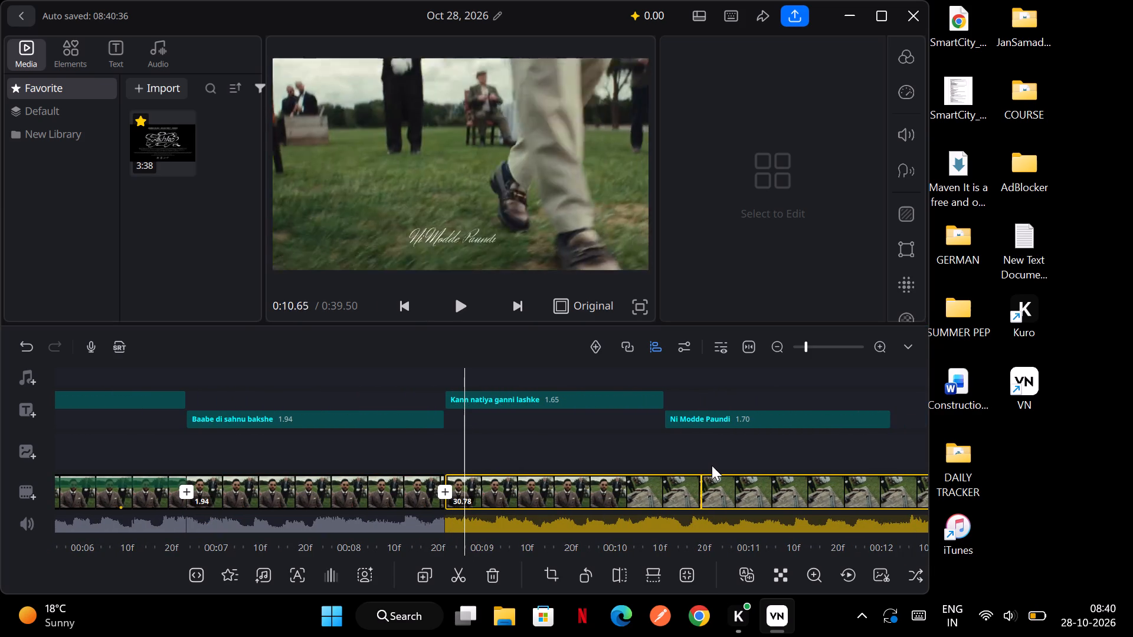
pyautogui.rightClick(712, 465)
pyautogui.hscroll(-2, 712, 465)
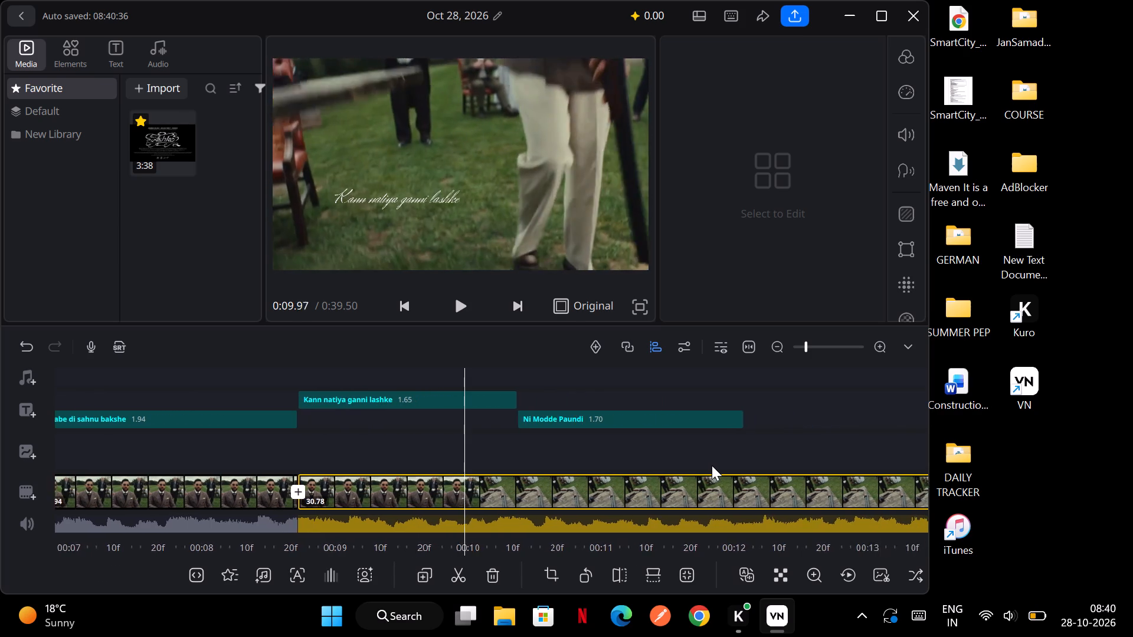
pyautogui.hscroll(-1, 712, 465)
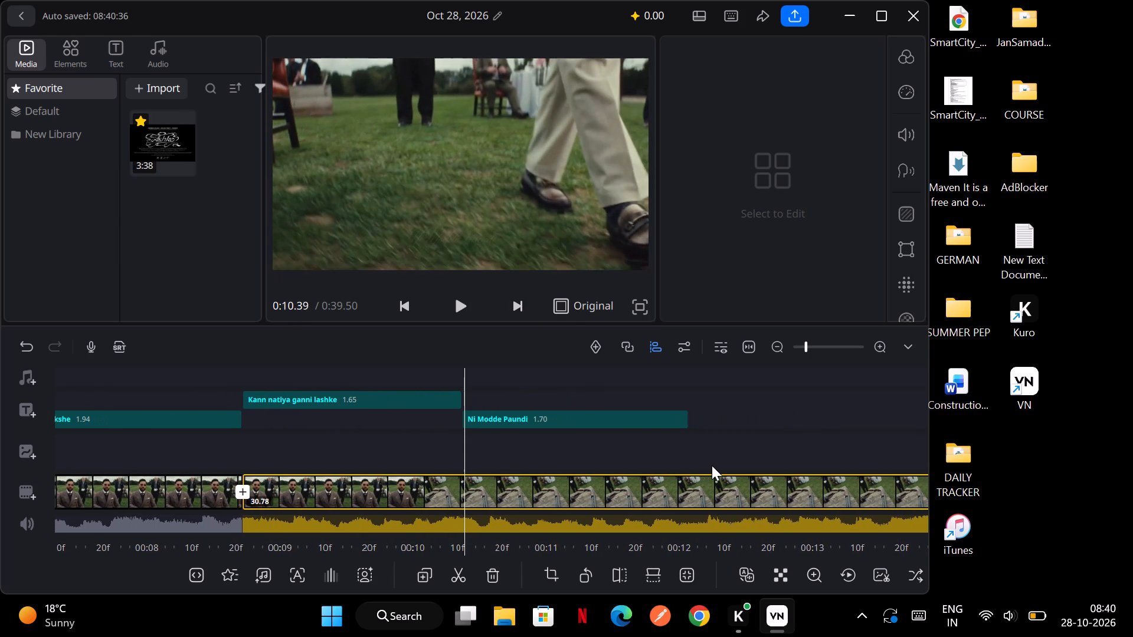
pyautogui.click(451, 298)
pyautogui.click(451, 298)
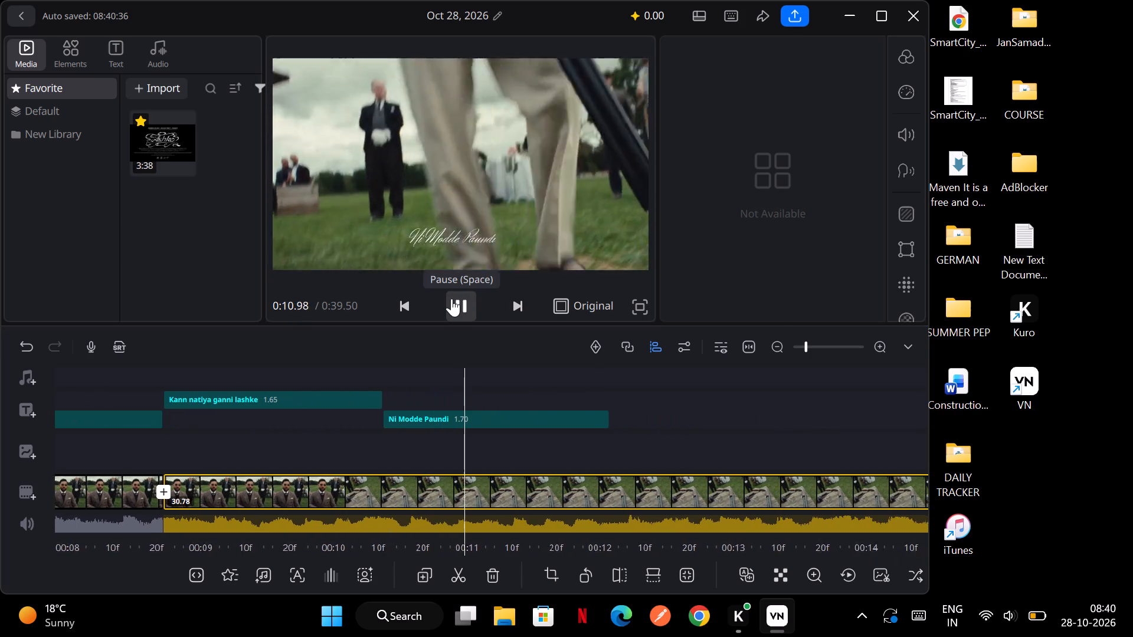
# Extend the end of "Kann natiya ganni lashke" to 1.93 s and trim the start of "Ni Modde Paundi" to 1.41 s, changing over near 0:10.67.
pyautogui.click(346, 400)
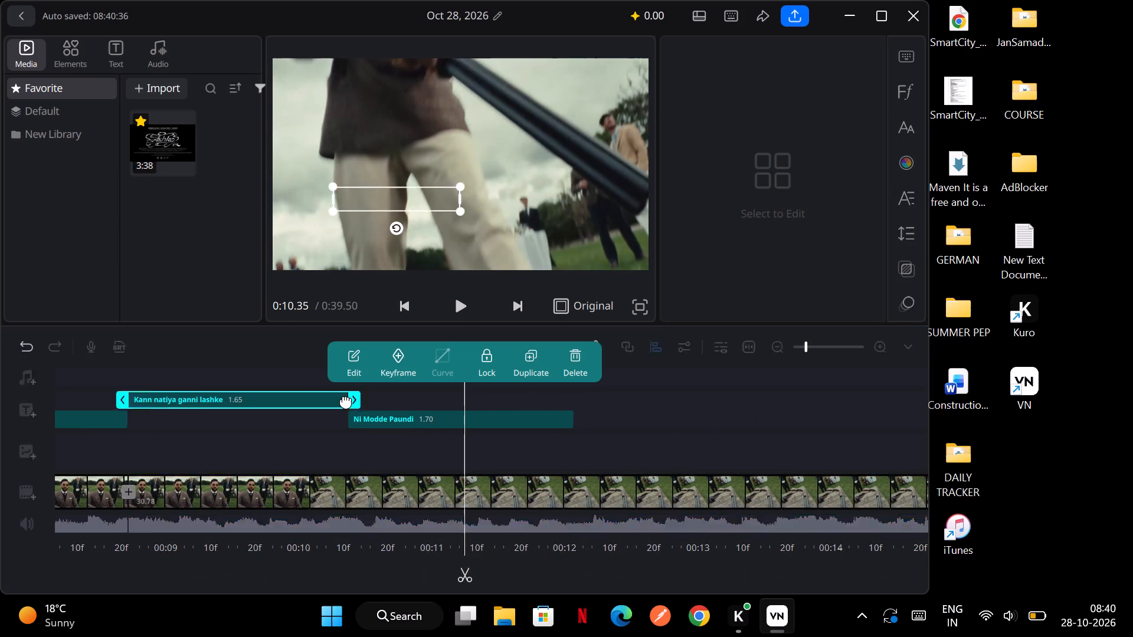
pyautogui.moveTo(477, 402); pyautogui.dragTo(514, 405)
pyautogui.click(506, 426)
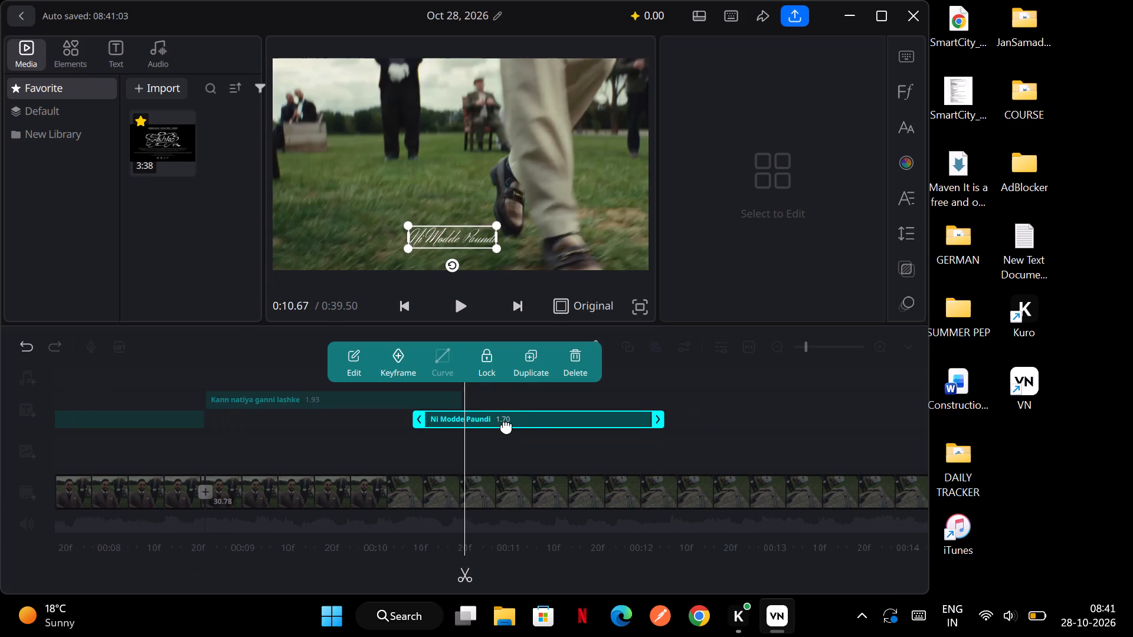
pyautogui.moveTo(423, 425); pyautogui.dragTo(464, 427)
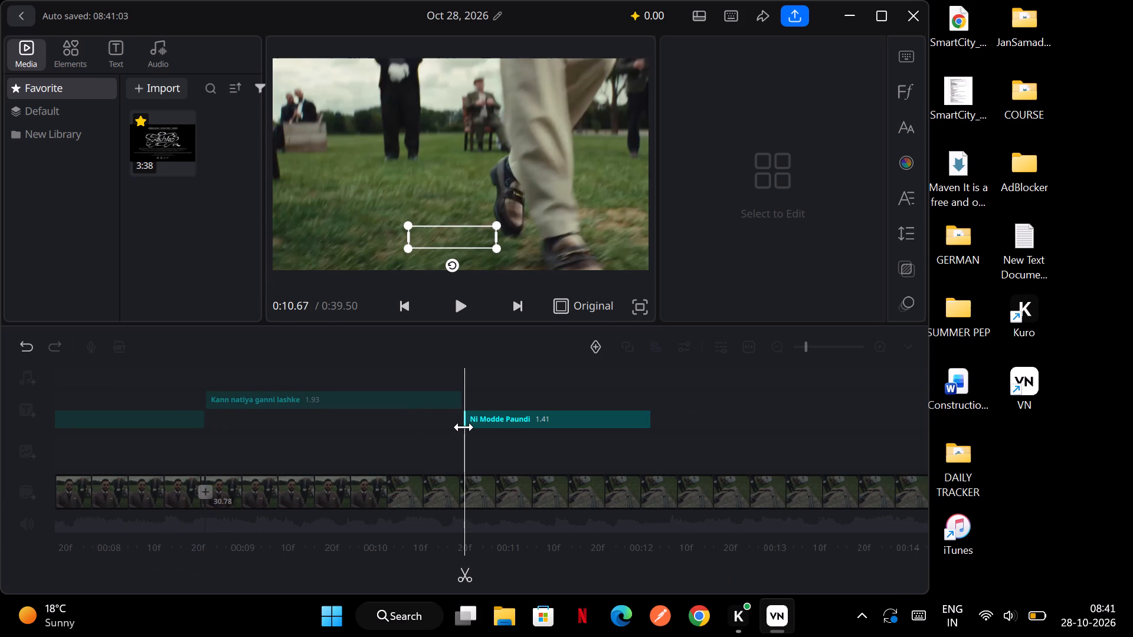
pyautogui.moveTo(464, 427); pyautogui.dragTo(460, 426)
pyautogui.moveTo(460, 426); pyautogui.dragTo(460, 432)
pyautogui.click(409, 434)
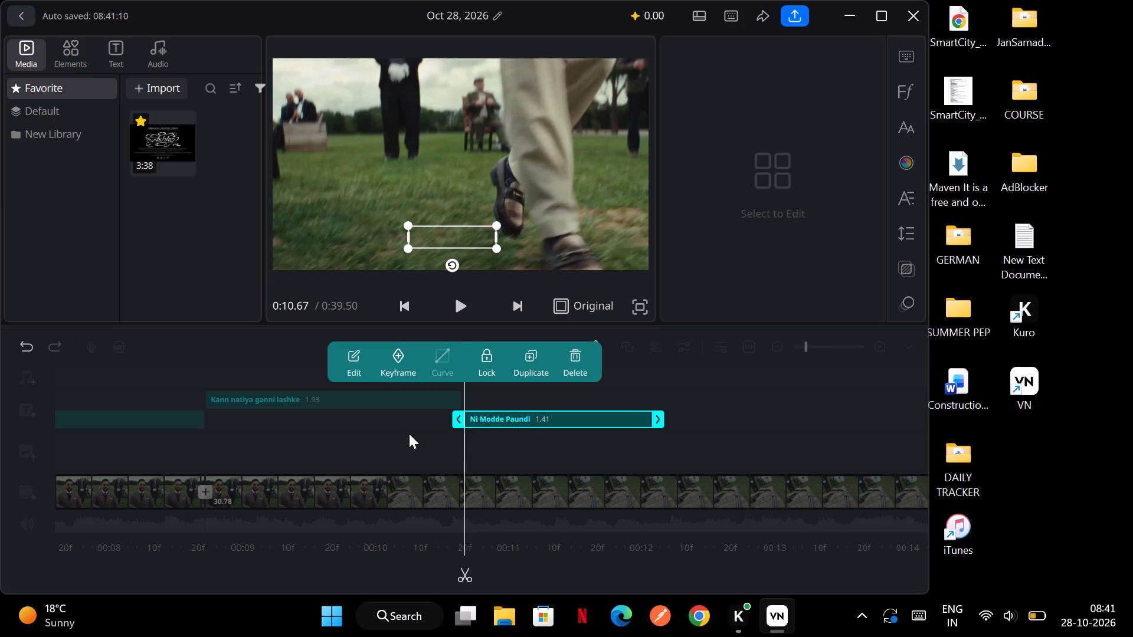
# Play back the caption changeover, extend the end of "Kann natiya ganni lashke" to 2.03 s and trim the start of "Ni Modde Paundi" to 1.32 s.
pyautogui.hscroll(1, 492, 360)
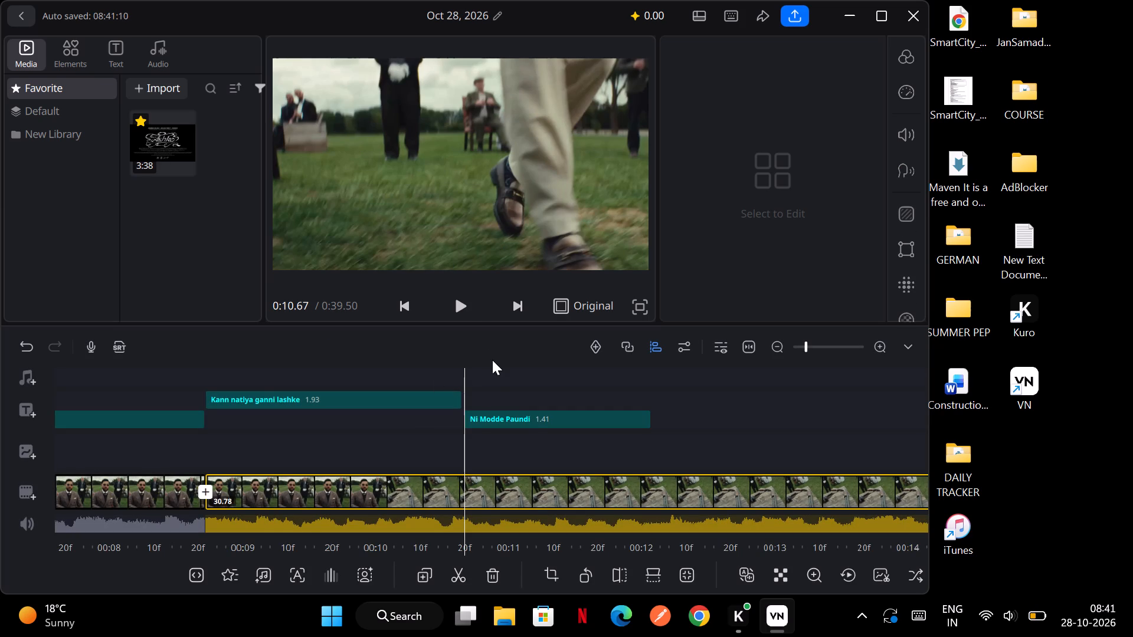
pyautogui.hscroll(1, 480, 390)
pyautogui.click(459, 313)
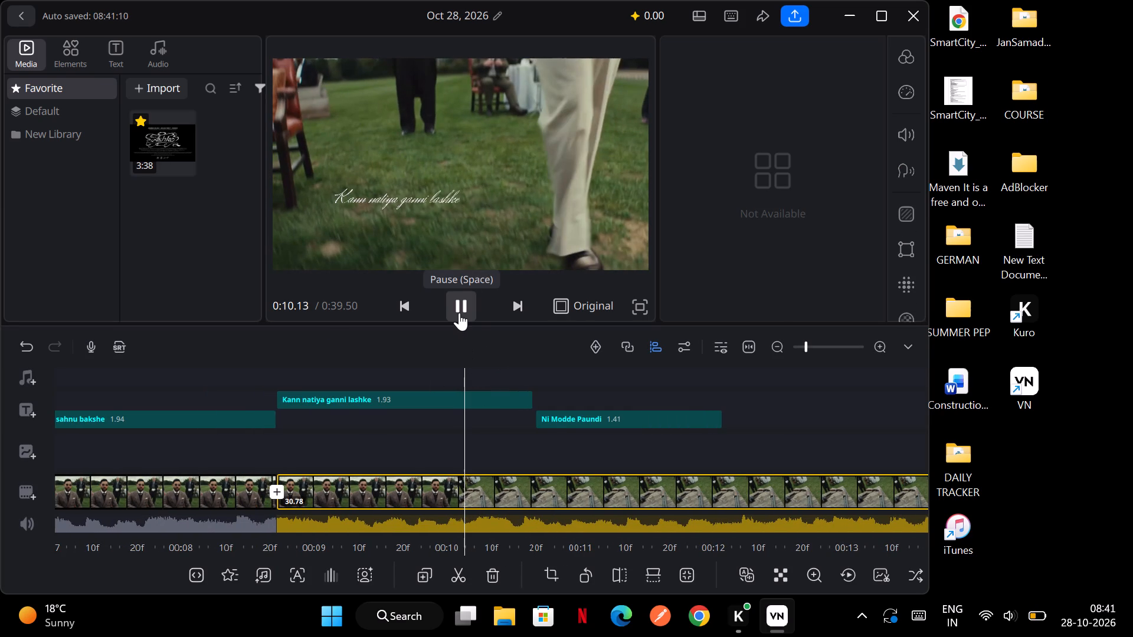
pyautogui.click(459, 313)
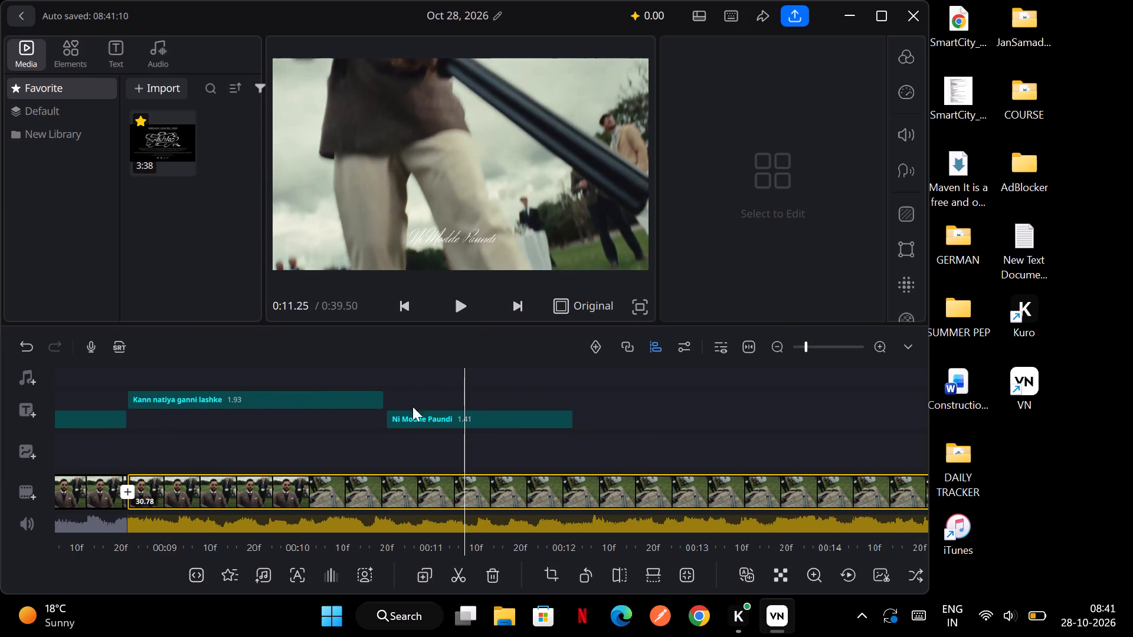
pyautogui.click(381, 395)
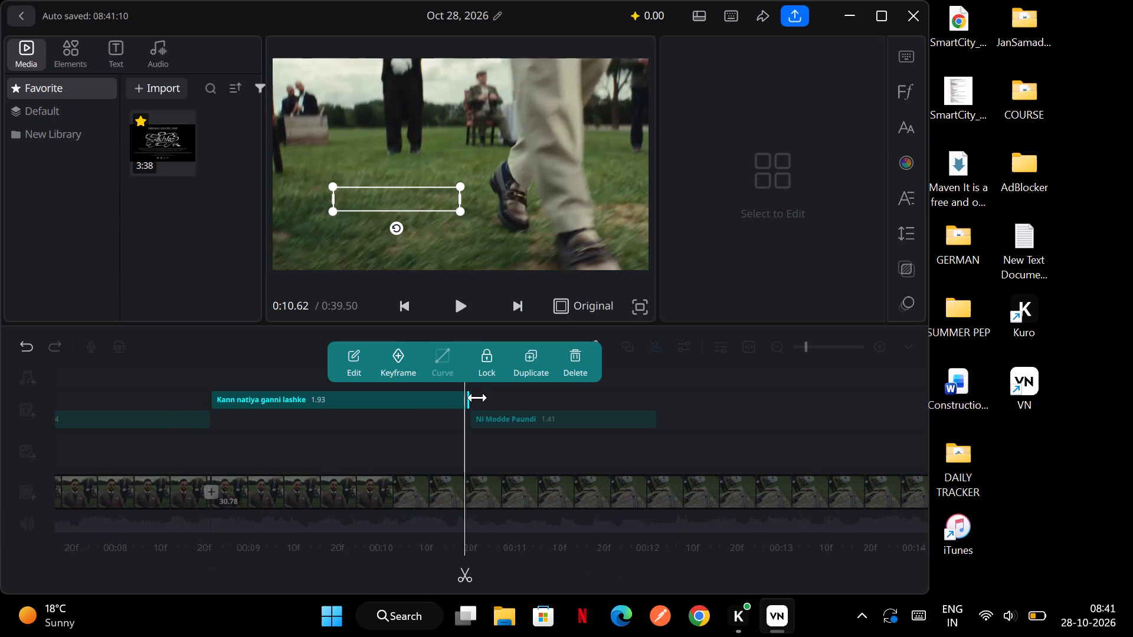
pyautogui.moveTo(477, 398); pyautogui.dragTo(490, 398)
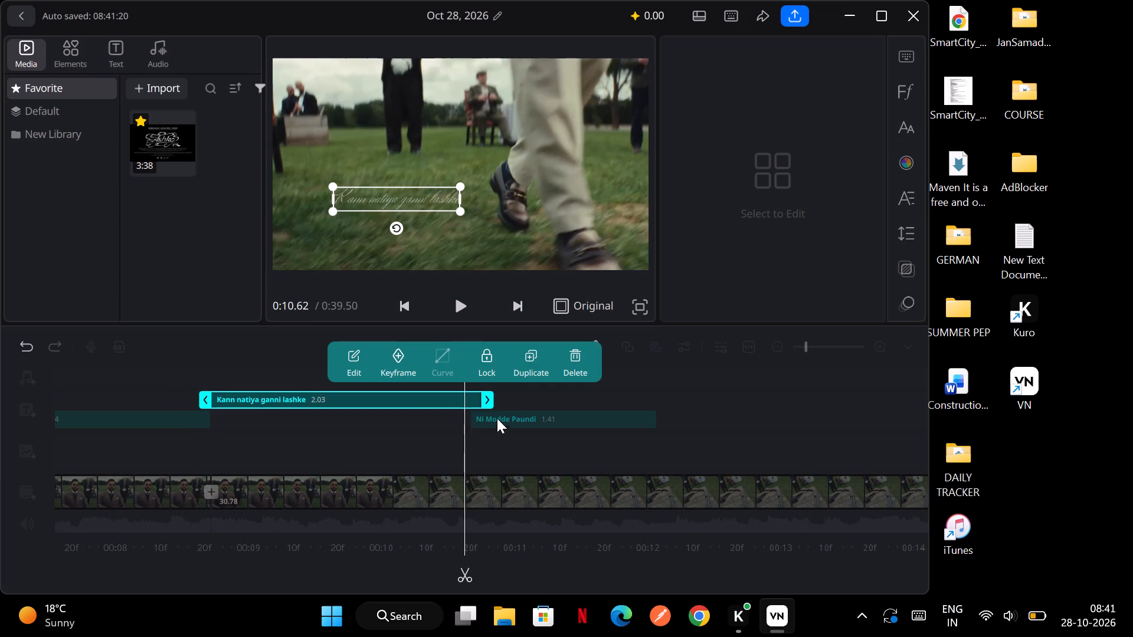
pyautogui.click(500, 422)
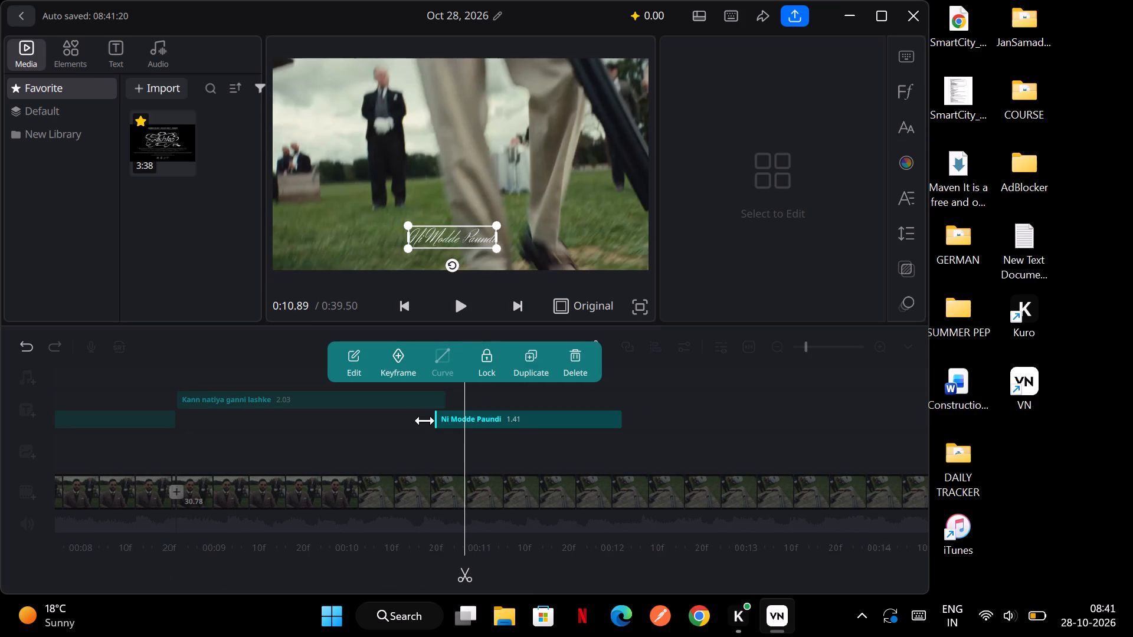
pyautogui.moveTo(425, 421); pyautogui.dragTo(439, 423)
# Split the last video clip at about 0:10.75, exactly where the "Ni Modde Paundi" caption begins.
pyautogui.keyDown('ctrl'); pyautogui.scroll(2, 433, 454); pyautogui.keyUp('ctrl')
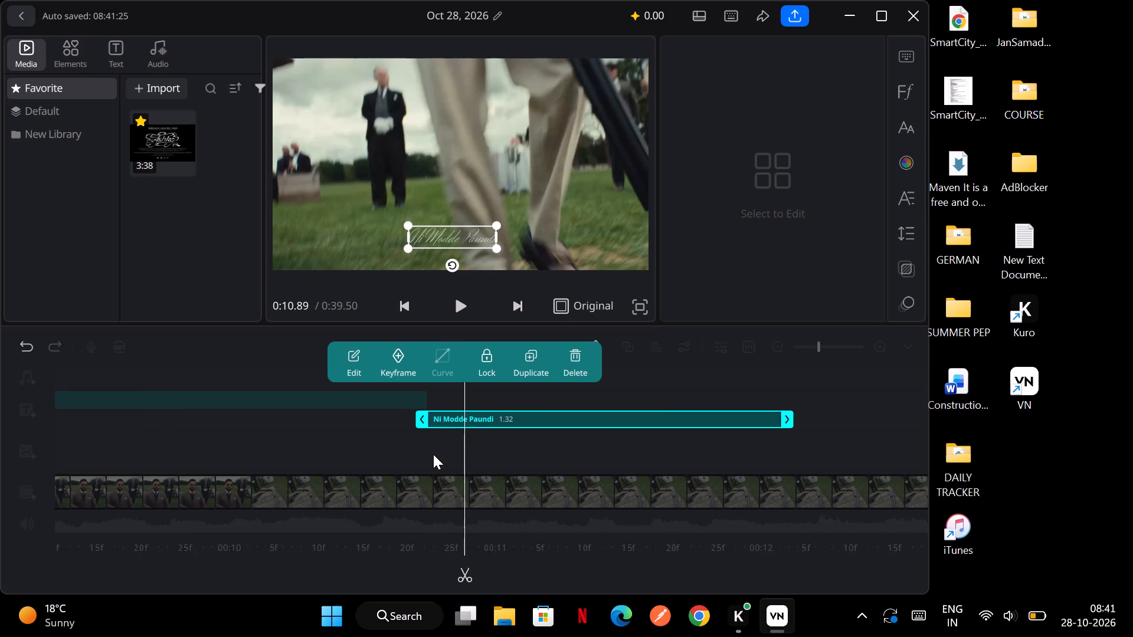
pyautogui.keyDown('ctrl'); pyautogui.scroll(3, 433, 454); pyautogui.keyUp('ctrl')
pyautogui.click(523, 454)
pyautogui.hscroll(1, 523, 454)
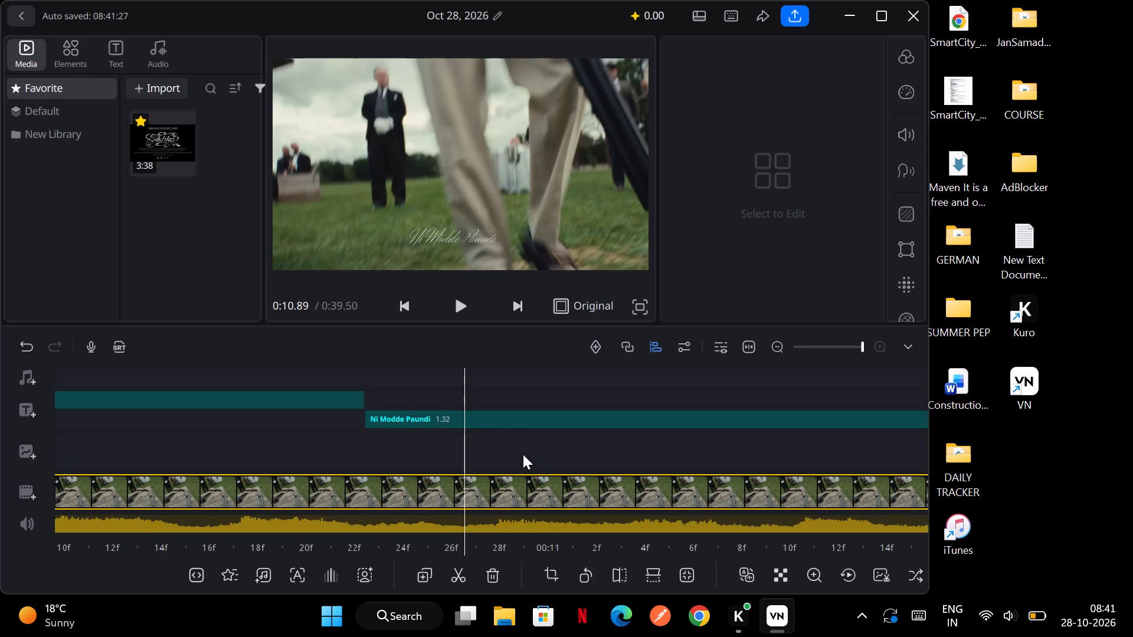
pyautogui.hscroll(2, 523, 454)
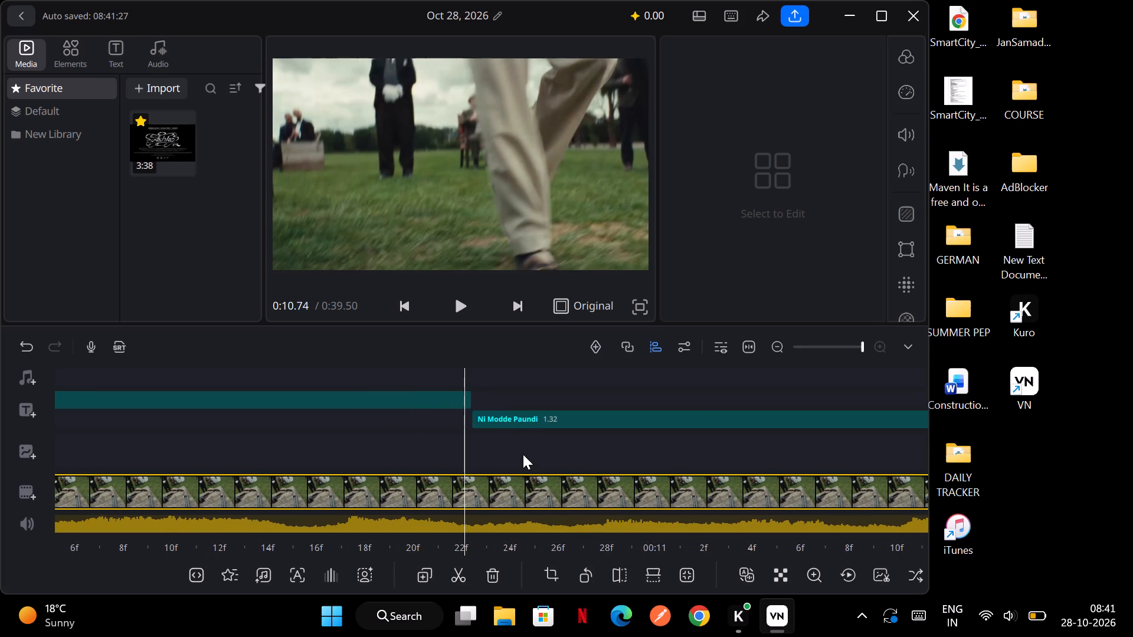
pyautogui.hscroll(3, 523, 454)
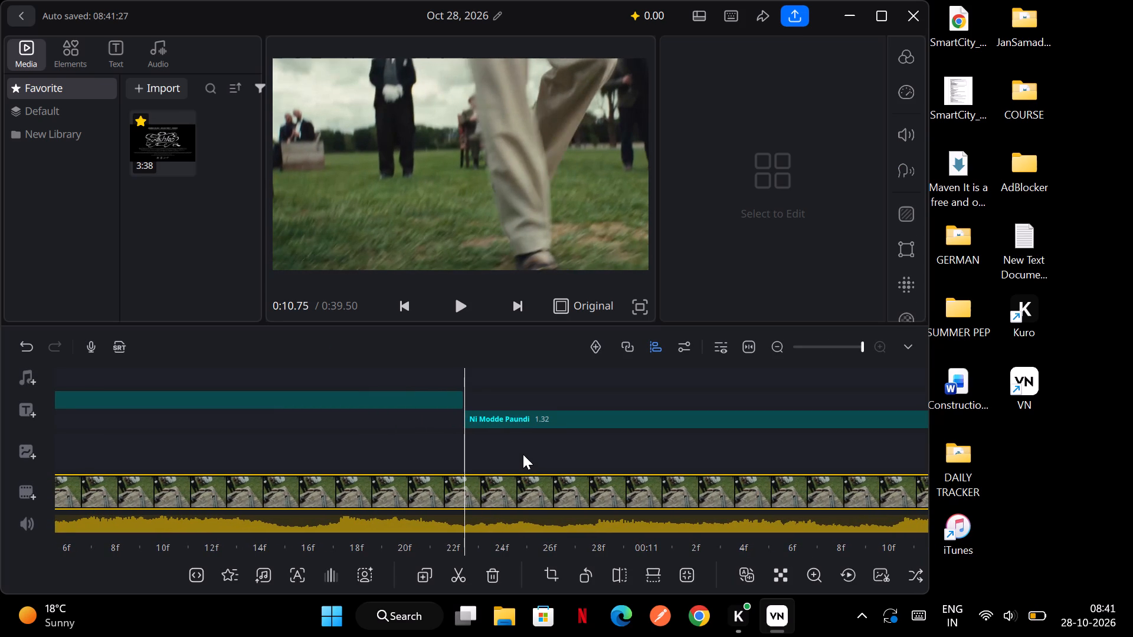
pyautogui.hscroll(2, 523, 454)
pyautogui.click(461, 574)
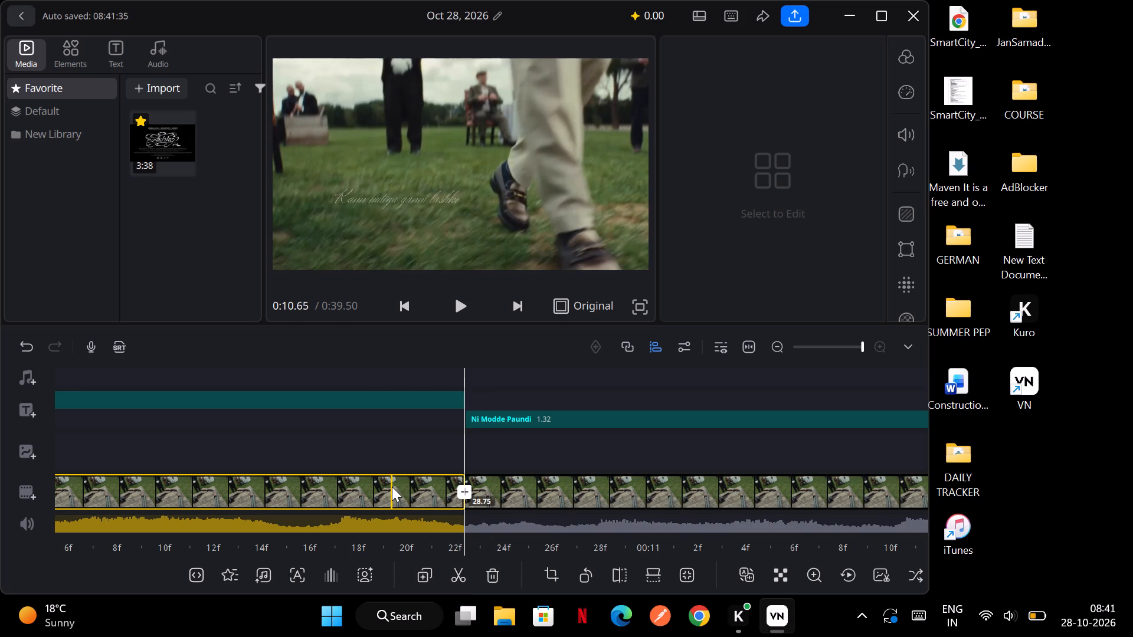
# Browse the filter categories from Aesthetic to Travel for the 2.03 s clip that ends where "Ni Modde Paundi" begins.
pyautogui.click(392, 487)
pyautogui.hscroll(1, 525, 425)
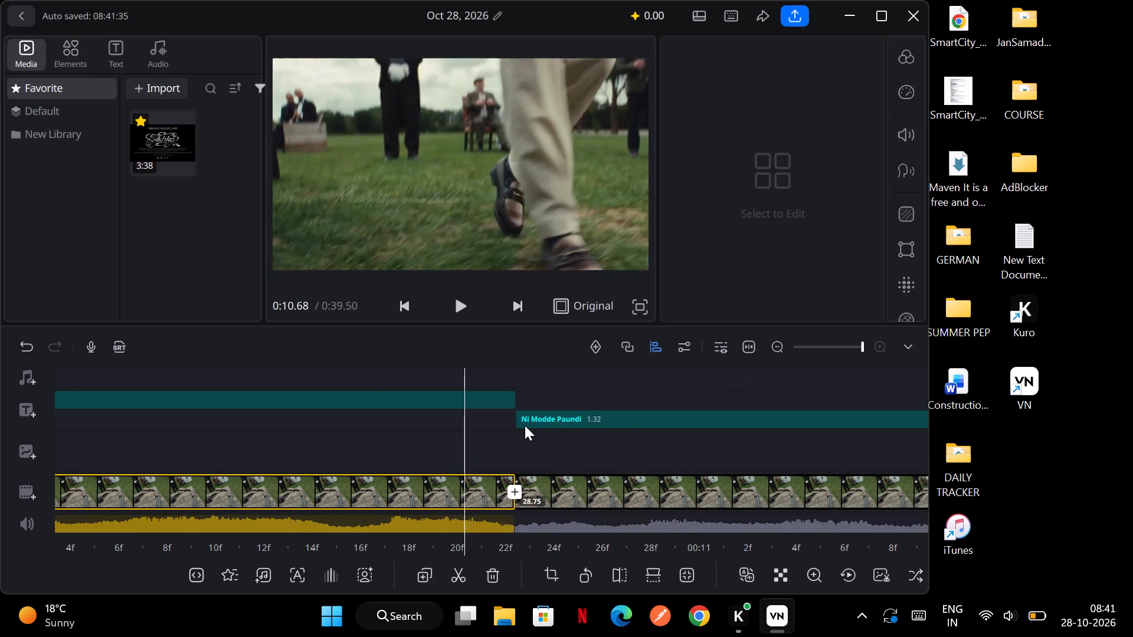
pyautogui.hscroll(1, 525, 425)
pyautogui.click(903, 53)
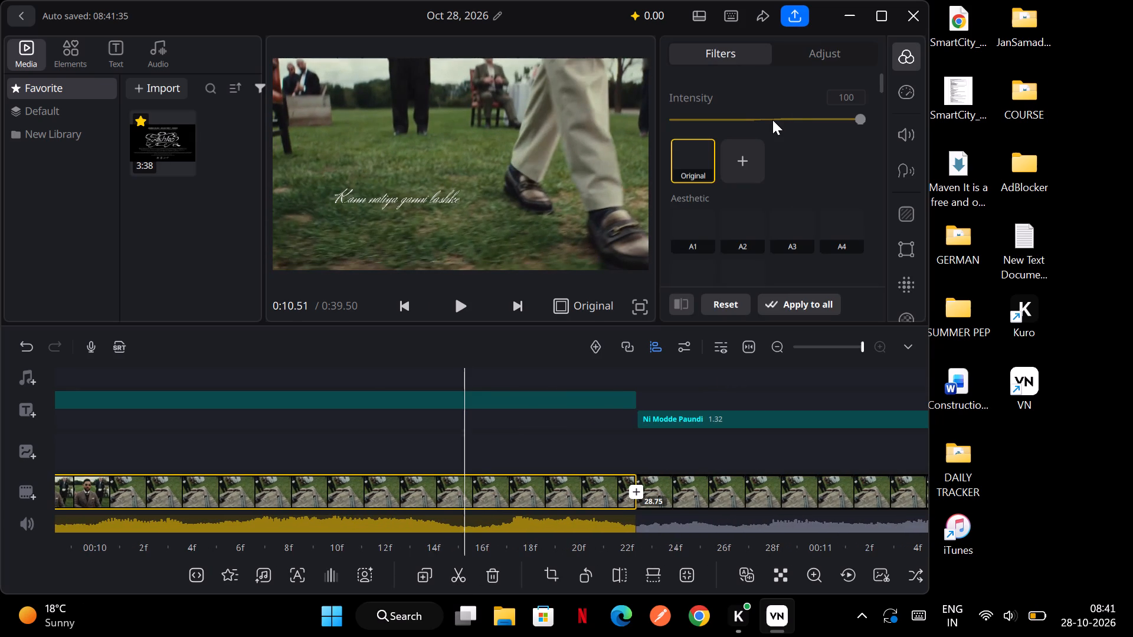
pyautogui.scroll(-2, 745, 193)
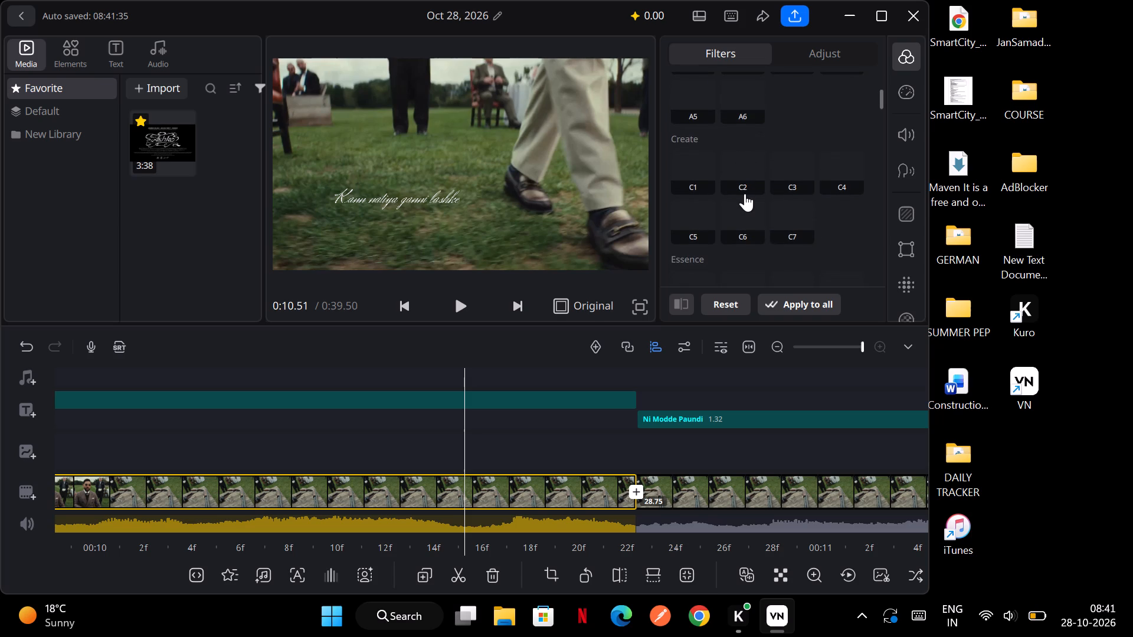
pyautogui.scroll(-4, 761, 161)
pyautogui.scroll(3, 761, 161)
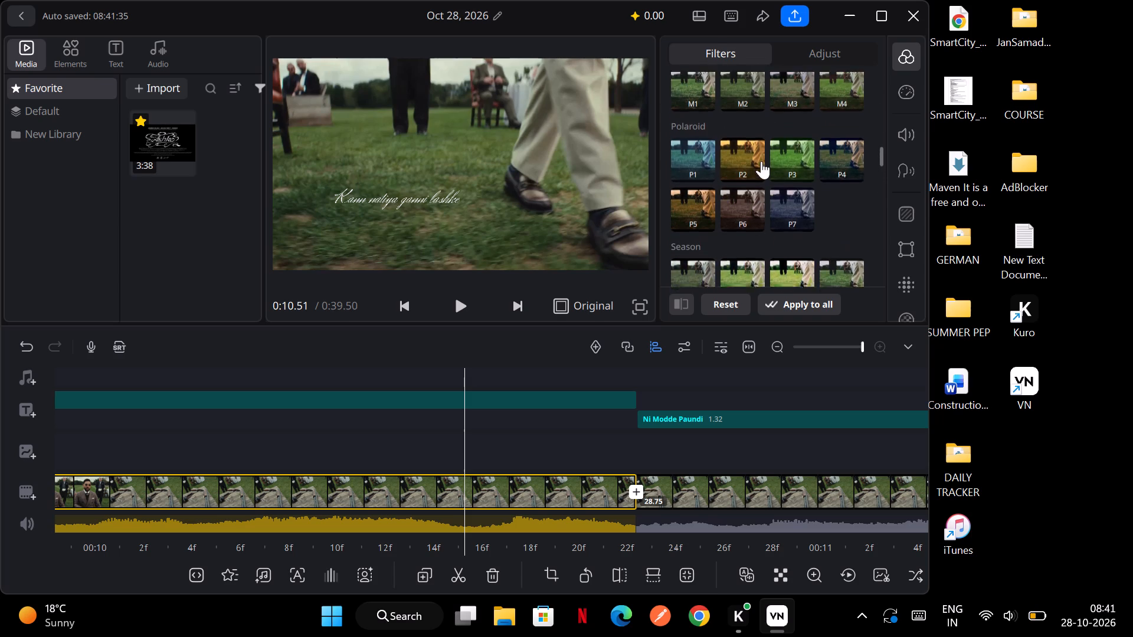
pyautogui.scroll(3, 761, 161)
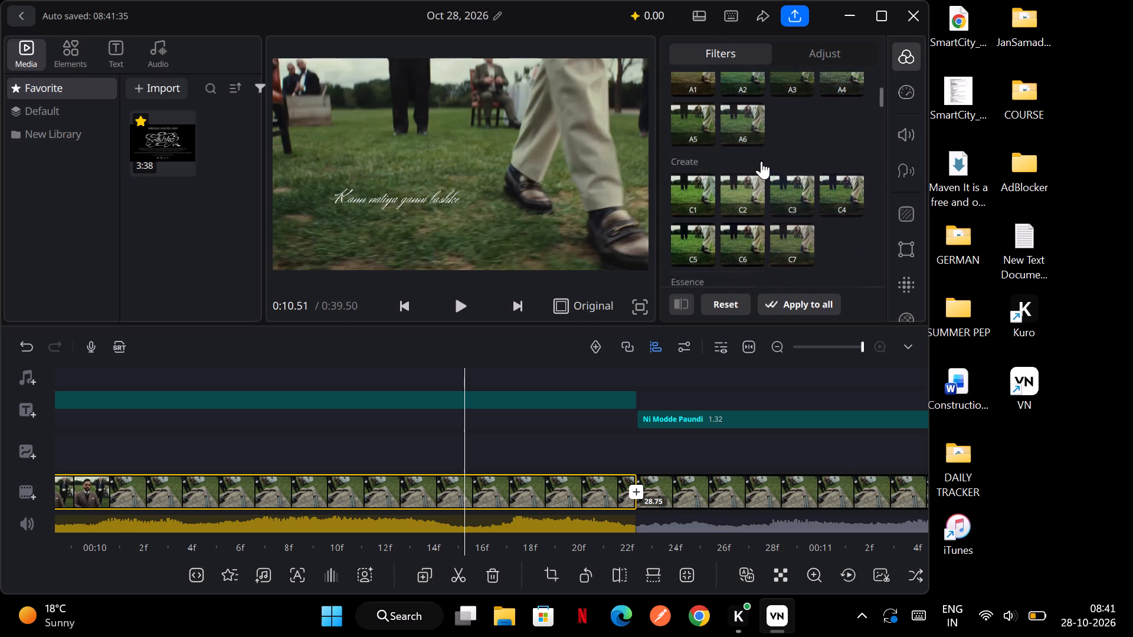
pyautogui.scroll(1, 761, 161)
pyautogui.scroll(-2, 761, 161)
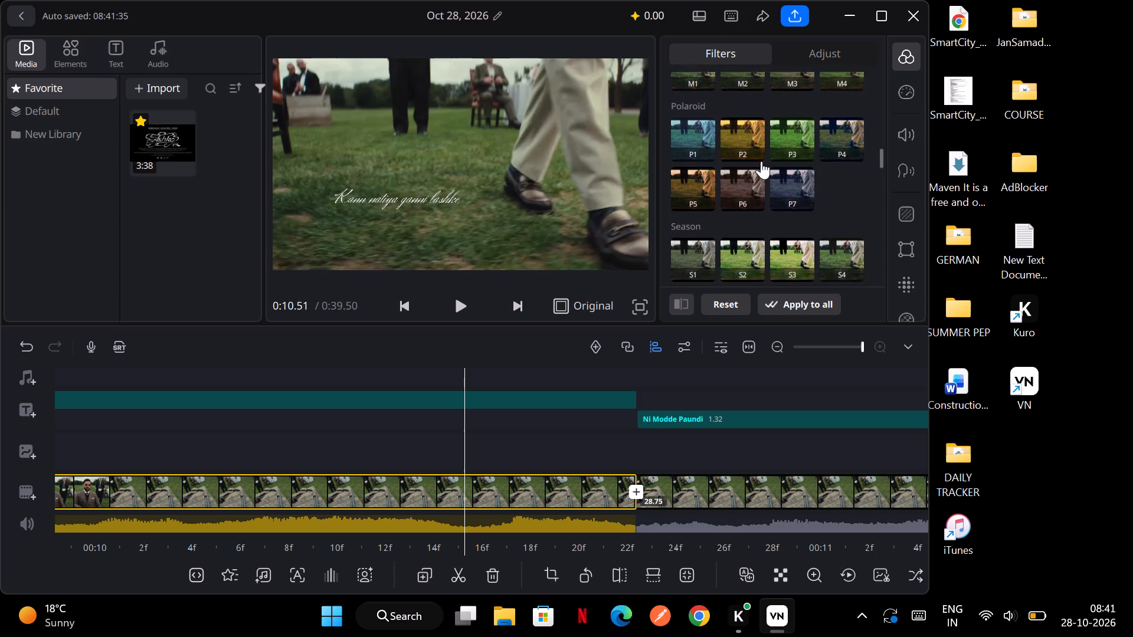
pyautogui.scroll(-3, 761, 161)
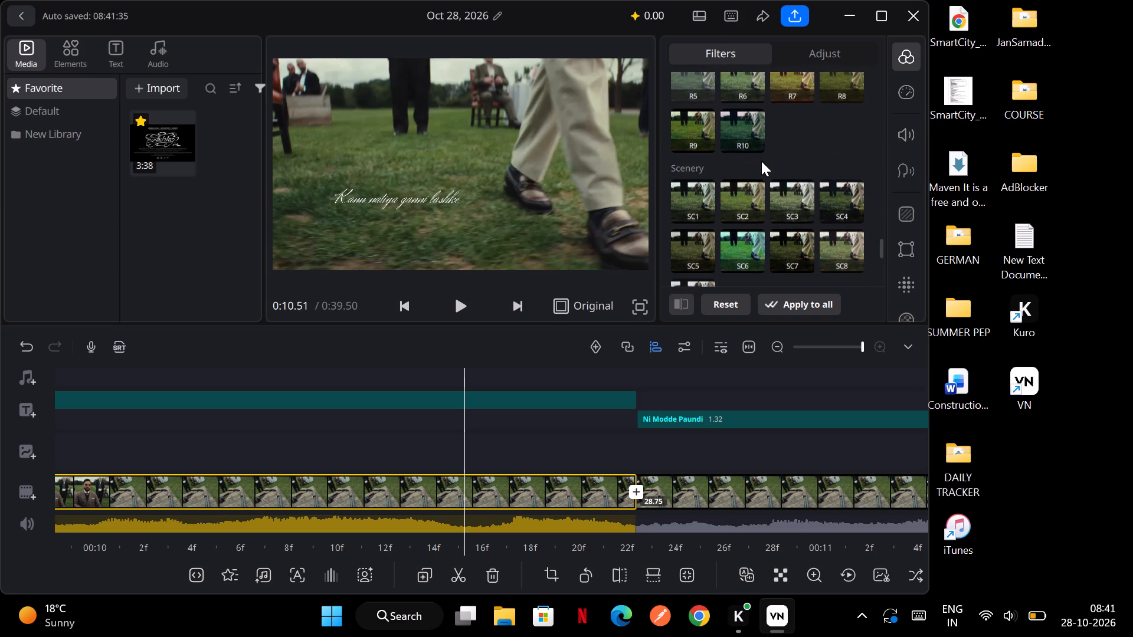
pyautogui.scroll(-3, 761, 161)
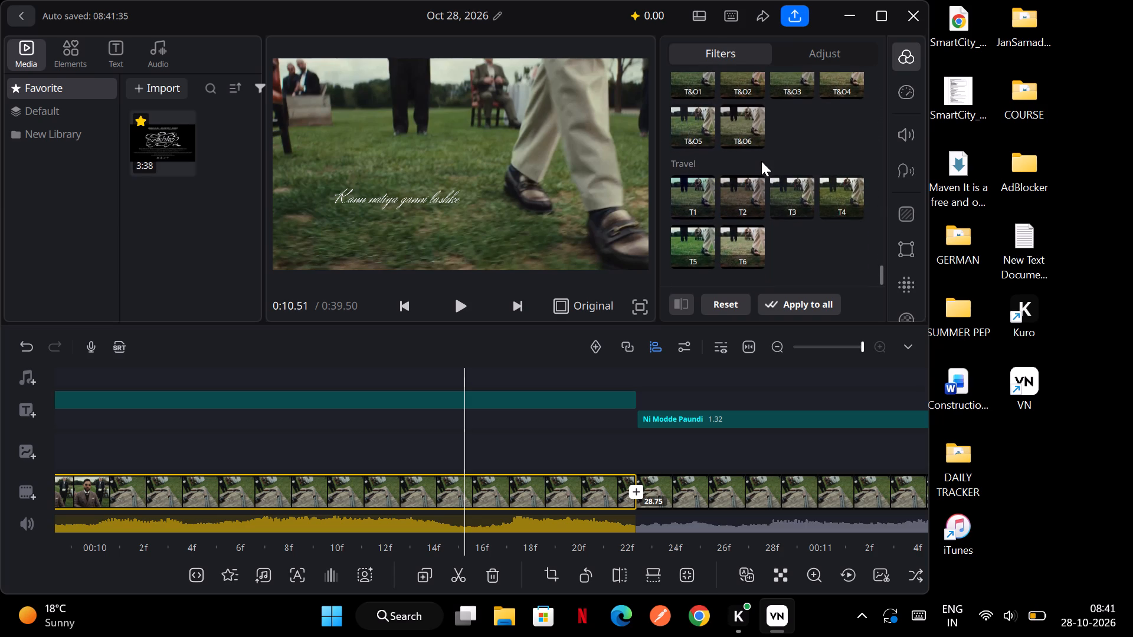
pyautogui.scroll(-2, 761, 161)
pyautogui.scroll(6, 761, 161)
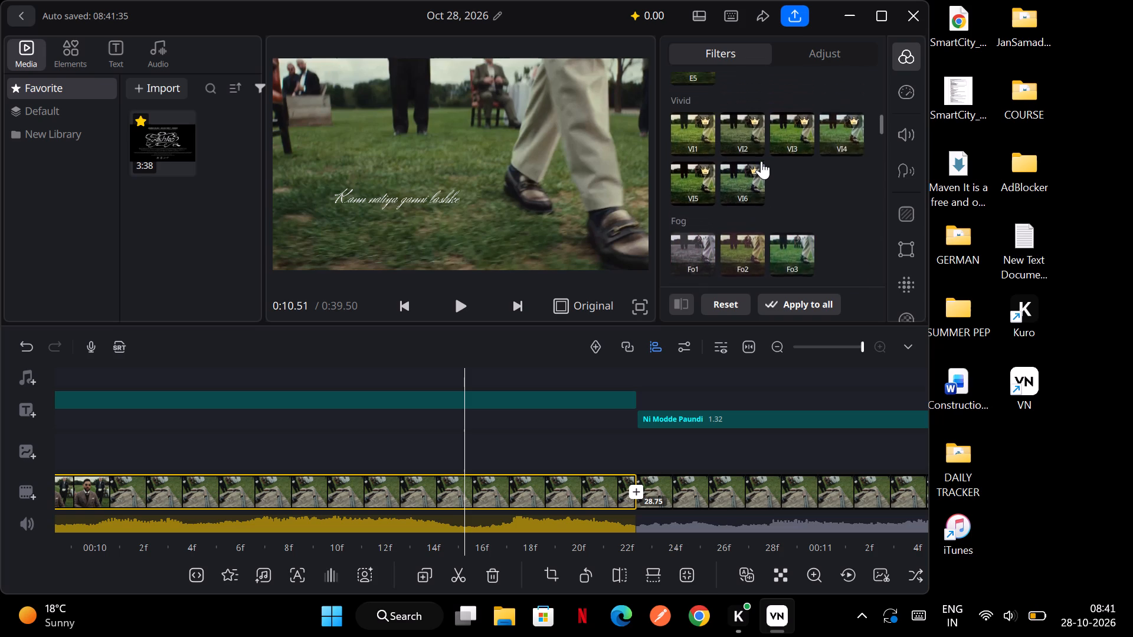
pyautogui.scroll(2, 761, 161)
pyautogui.scroll(-1, 761, 161)
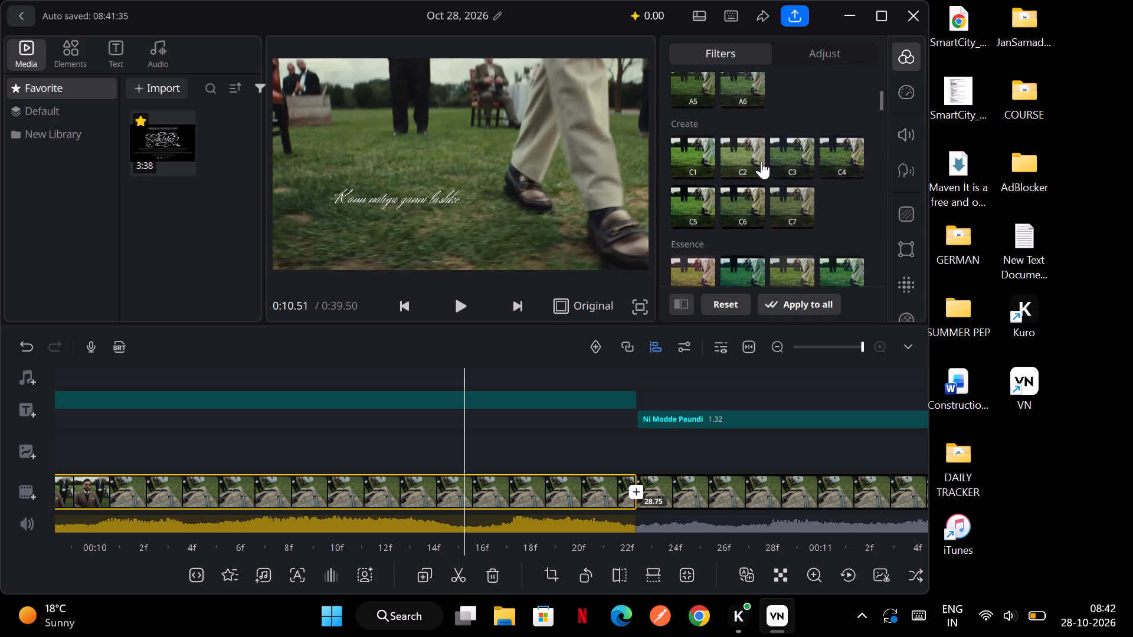
pyautogui.scroll(-2, 761, 161)
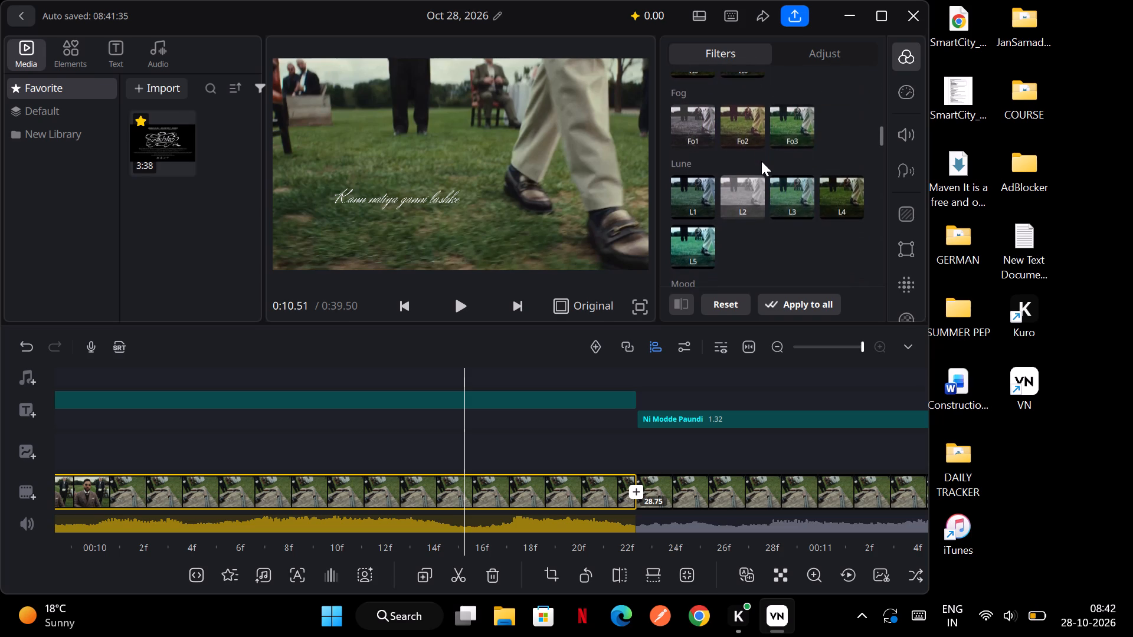
# Try the Fog filter Fo1 and Film filter F5 on the clip, and settle on Film filter F6.
pyautogui.click(693, 128)
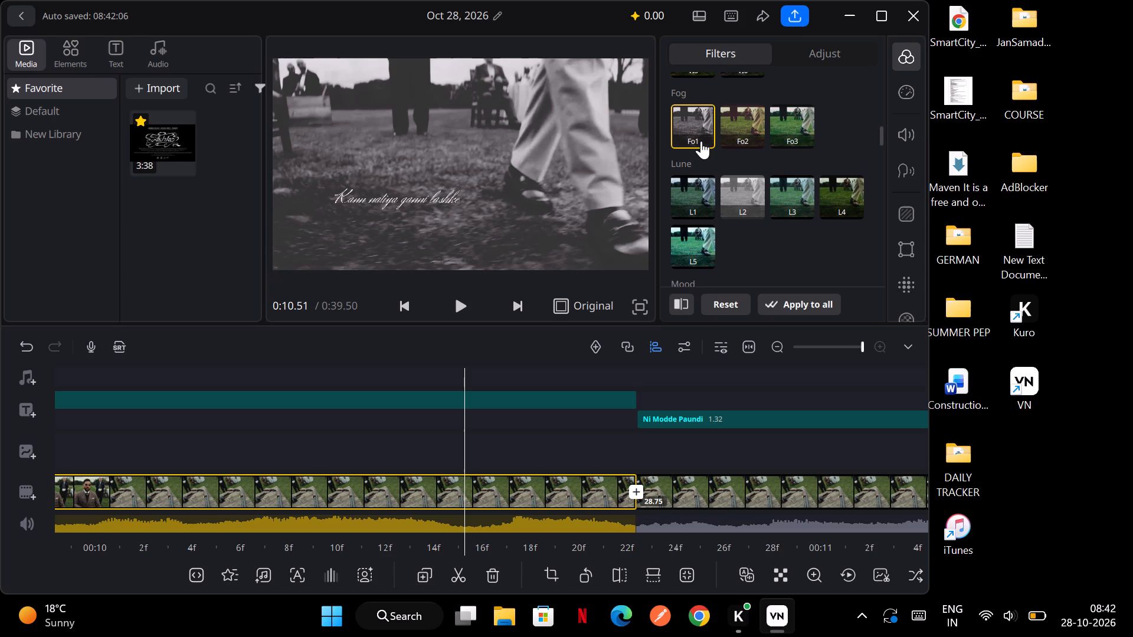
pyautogui.scroll(-3, 721, 168)
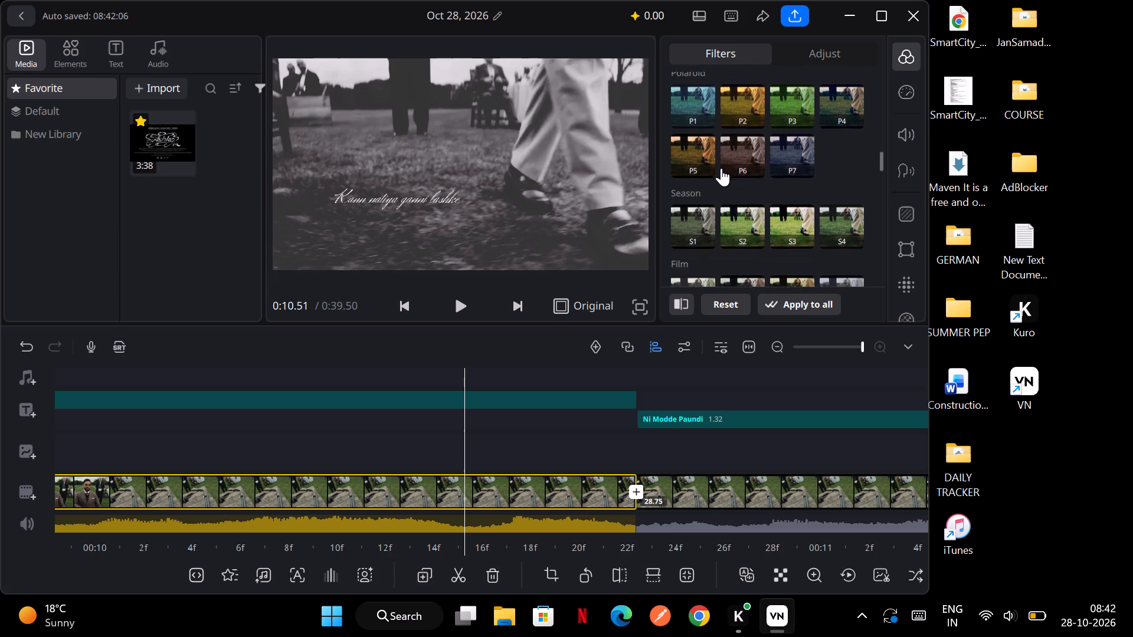
pyautogui.scroll(-1, 721, 168)
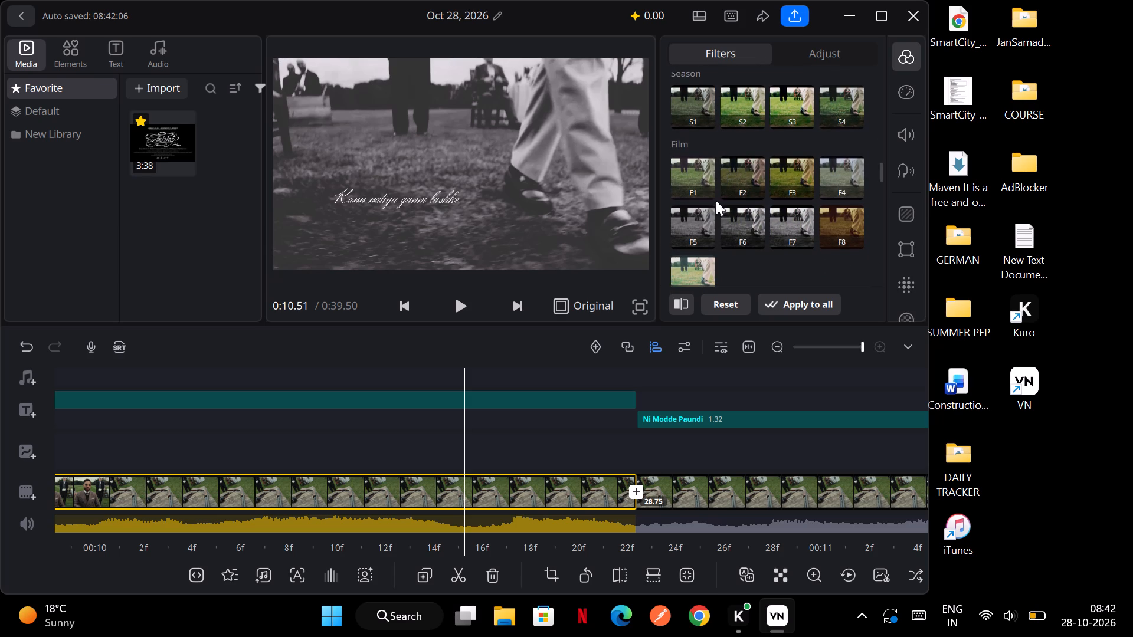
pyautogui.click(709, 218)
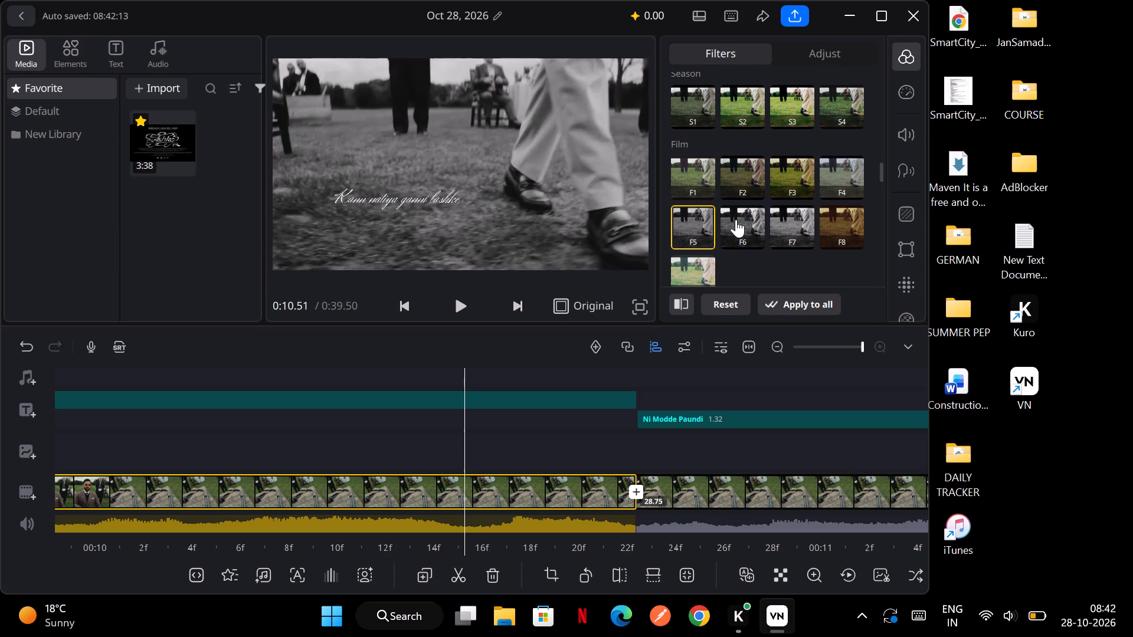
pyautogui.click(736, 219)
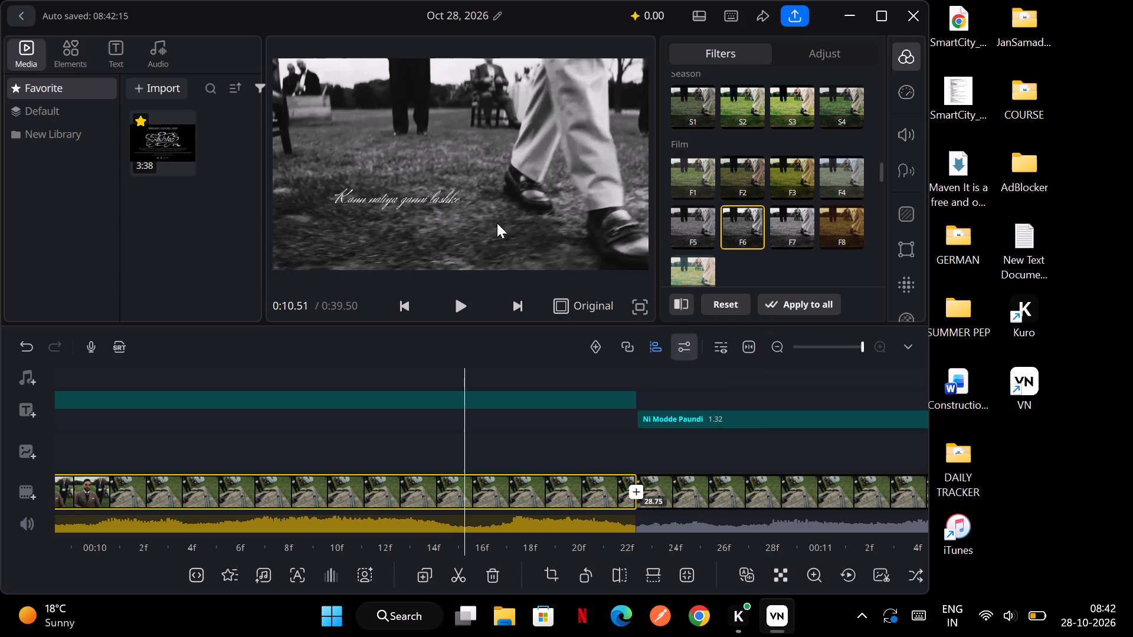
# Widen the "Kann natiya ganni lashke" caption's text box and move the caption to the lower-left area of the video frame.
pyautogui.click(433, 189)
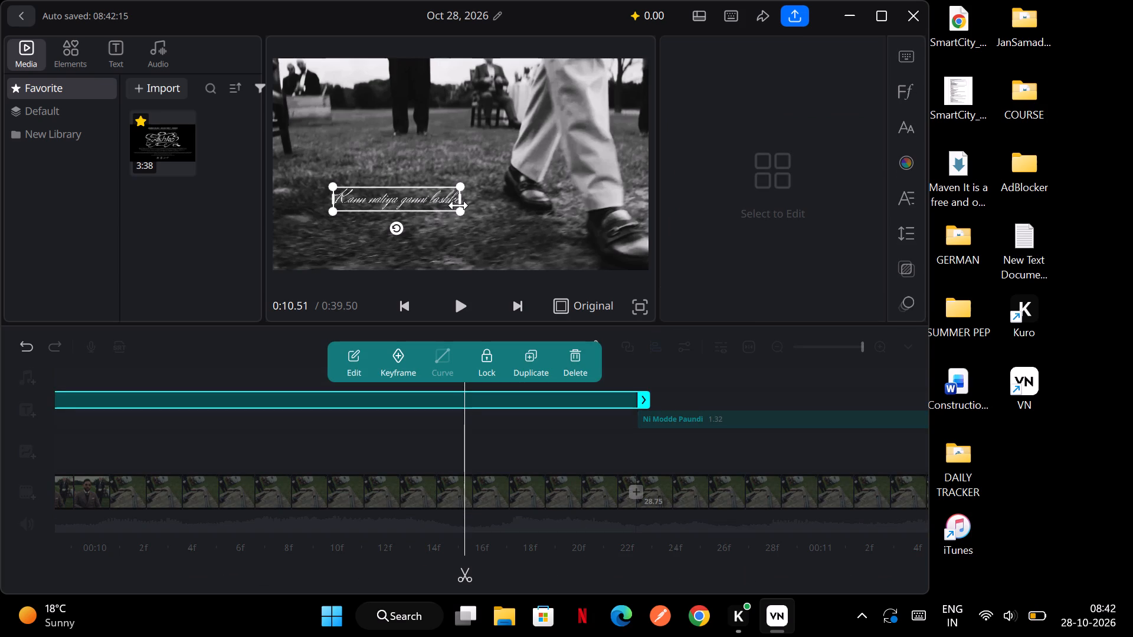
pyautogui.moveTo(459, 205); pyautogui.dragTo(489, 217)
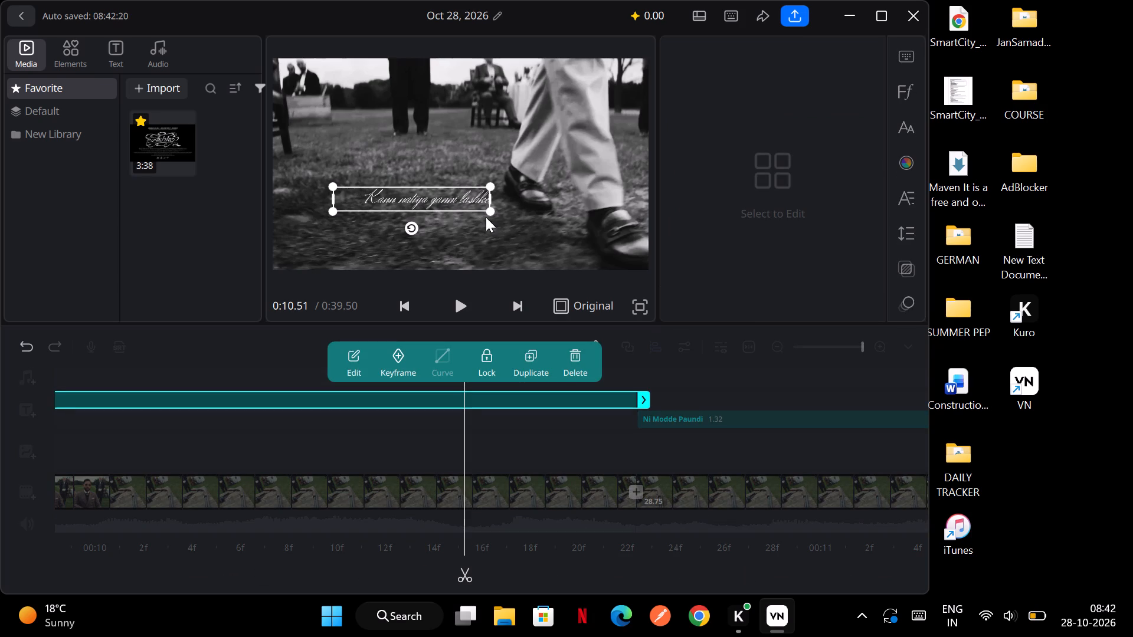
pyautogui.moveTo(432, 198); pyautogui.dragTo(399, 222)
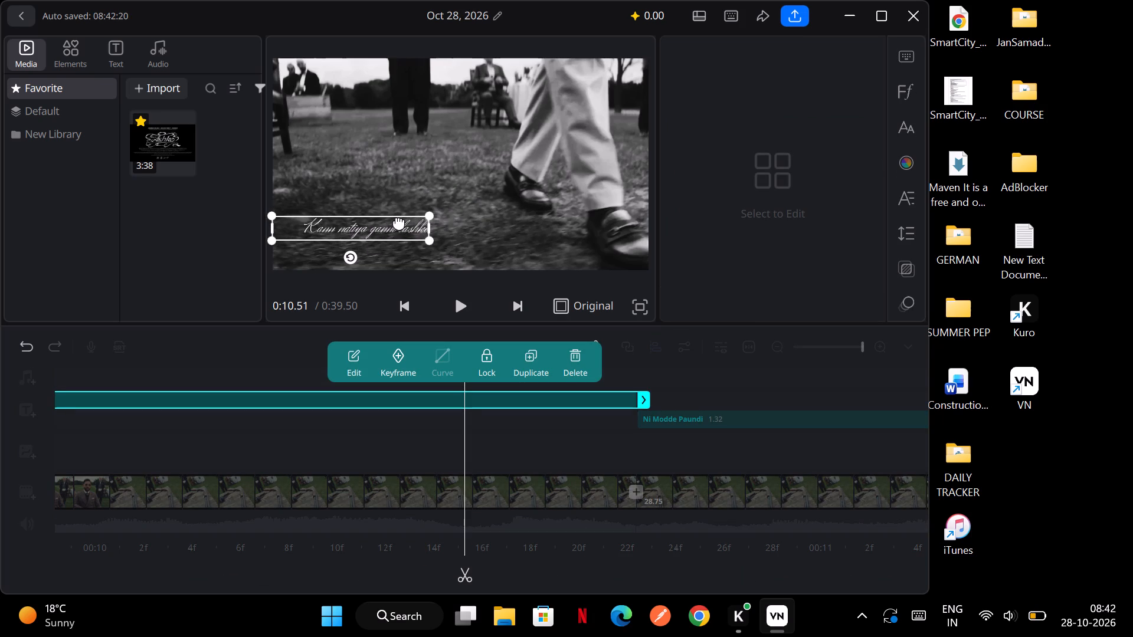
pyautogui.moveTo(399, 222); pyautogui.dragTo(395, 226)
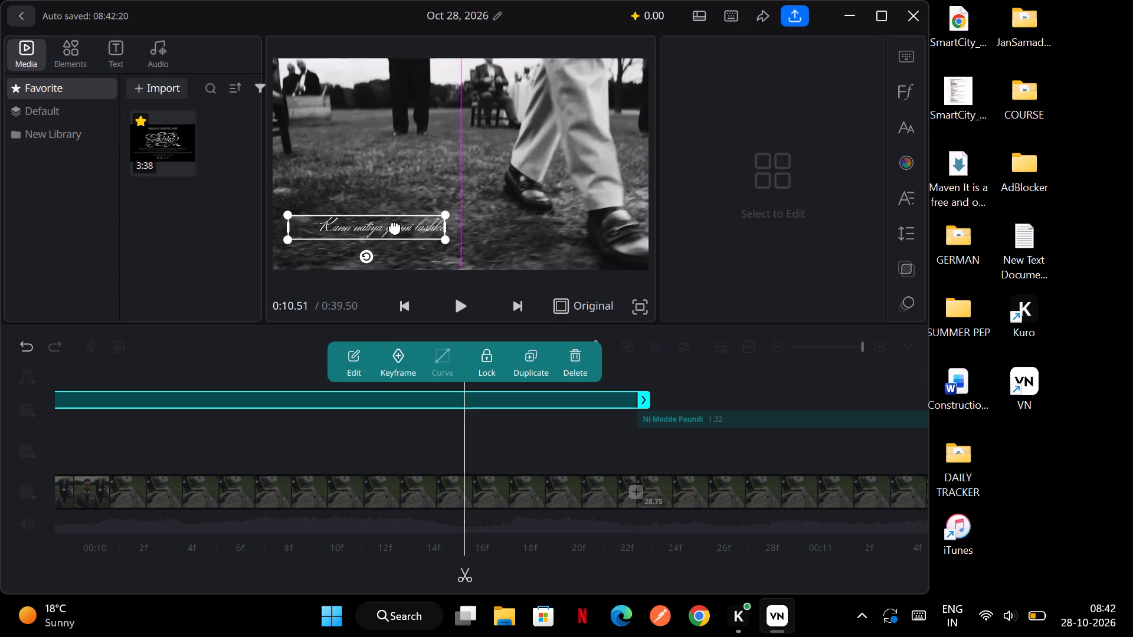
pyautogui.moveTo(395, 226); pyautogui.dragTo(408, 233)
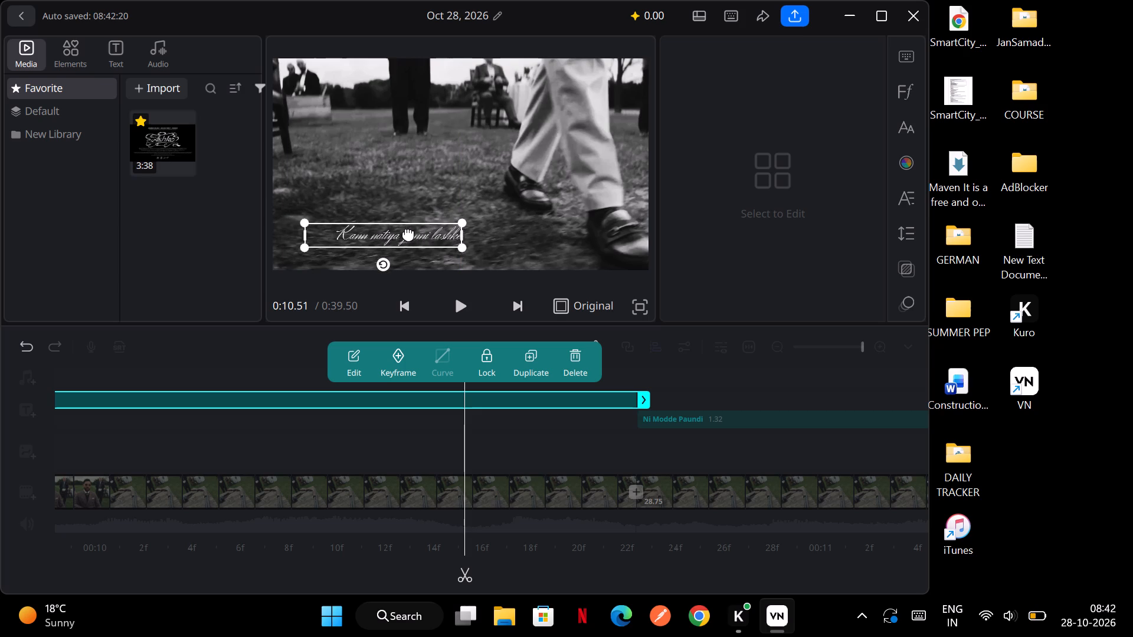
pyautogui.moveTo(408, 233); pyautogui.dragTo(402, 231)
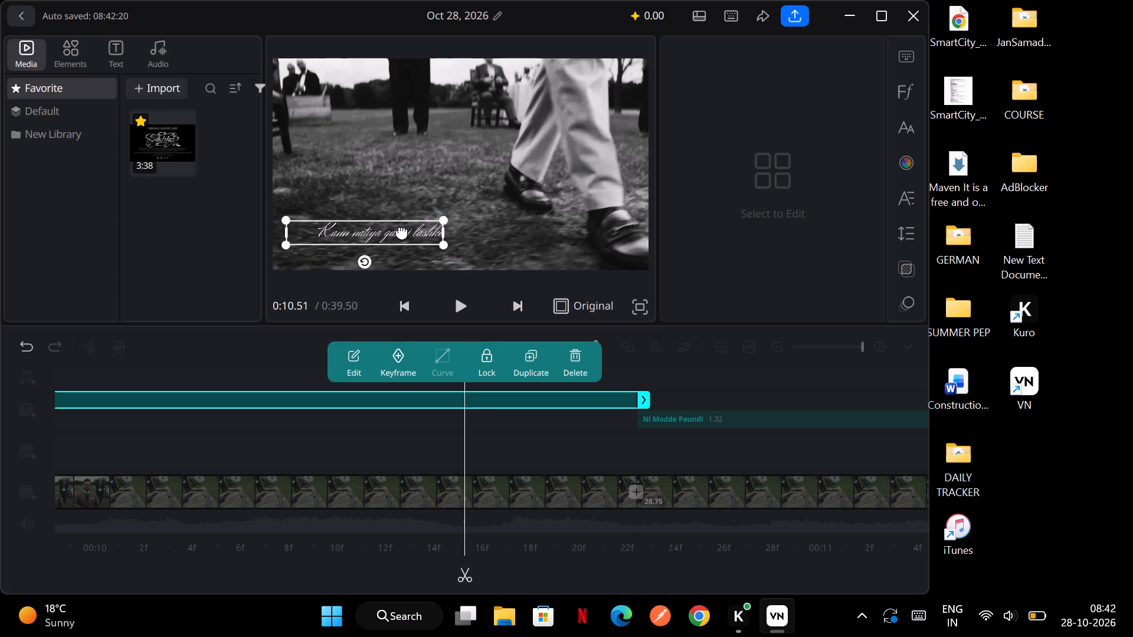
pyautogui.moveTo(402, 231); pyautogui.dragTo(410, 234)
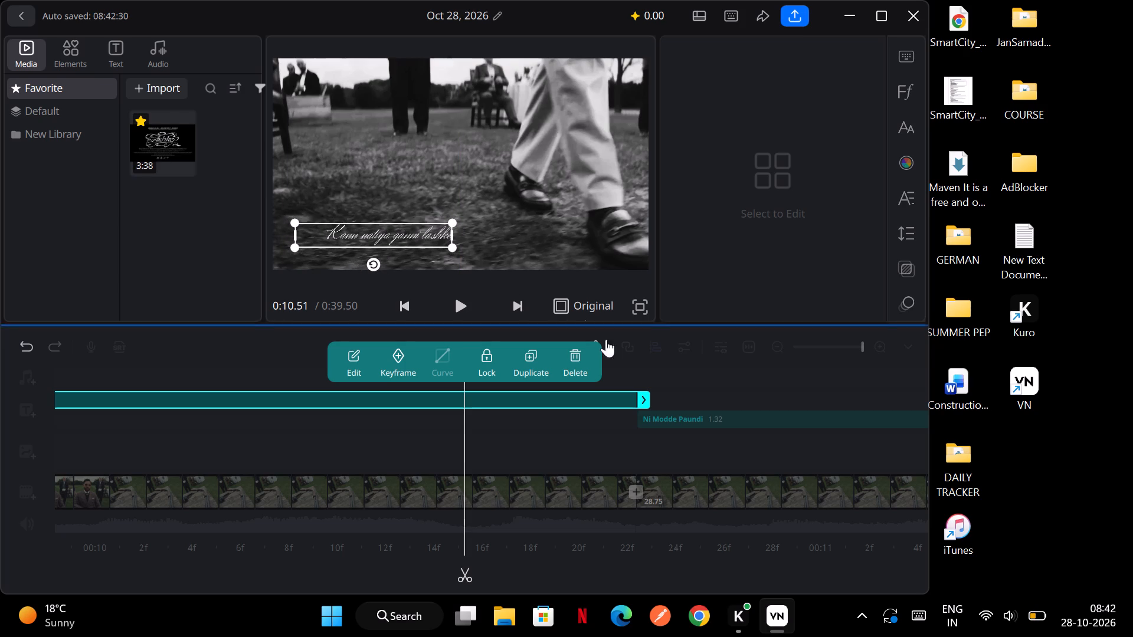
pyautogui.click(654, 359)
# Try the effects Drop 03, Zoom 01 and Zoom In on the 2.03 s clip, and apply Move Up from its start for 1.23 s.
pyautogui.hscroll(3, 540, 392)
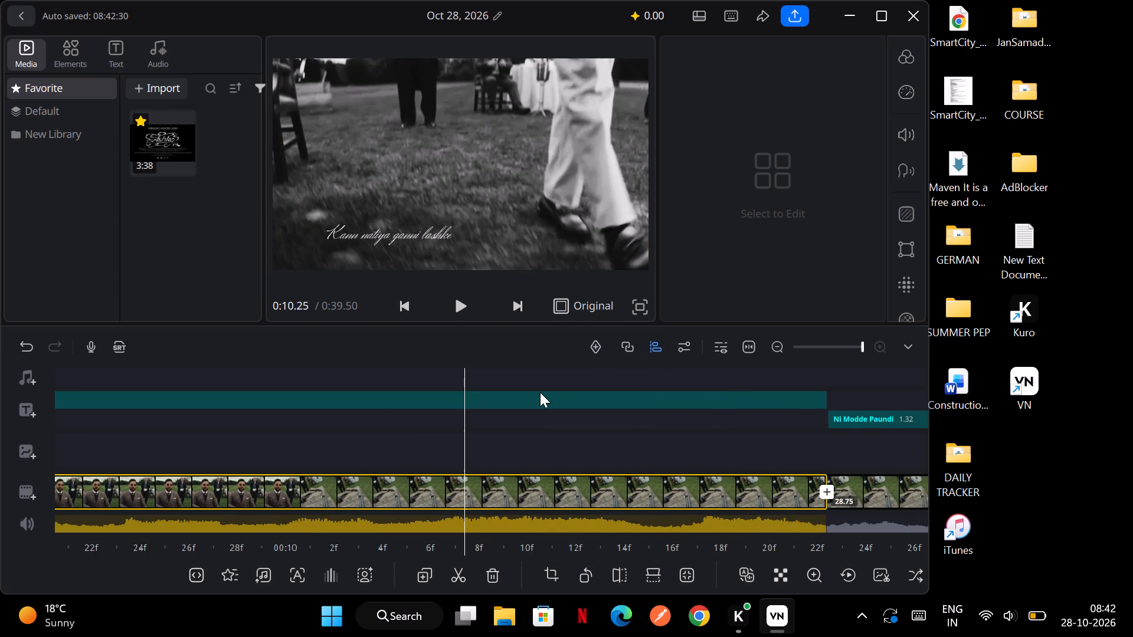
pyautogui.hscroll(3, 540, 392)
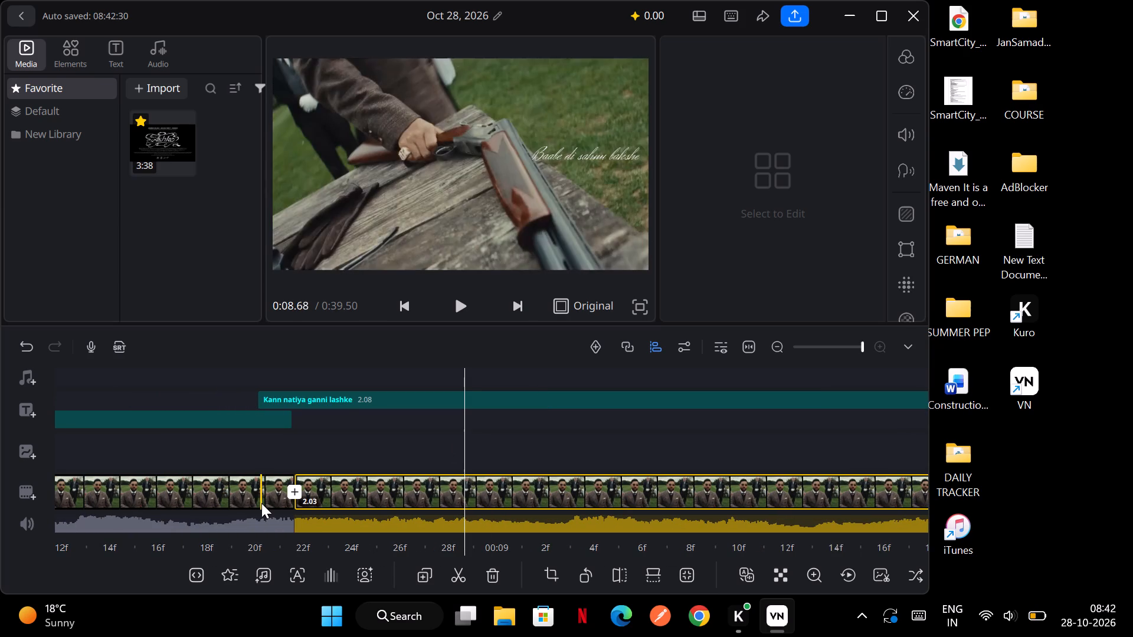
pyautogui.click(228, 577)
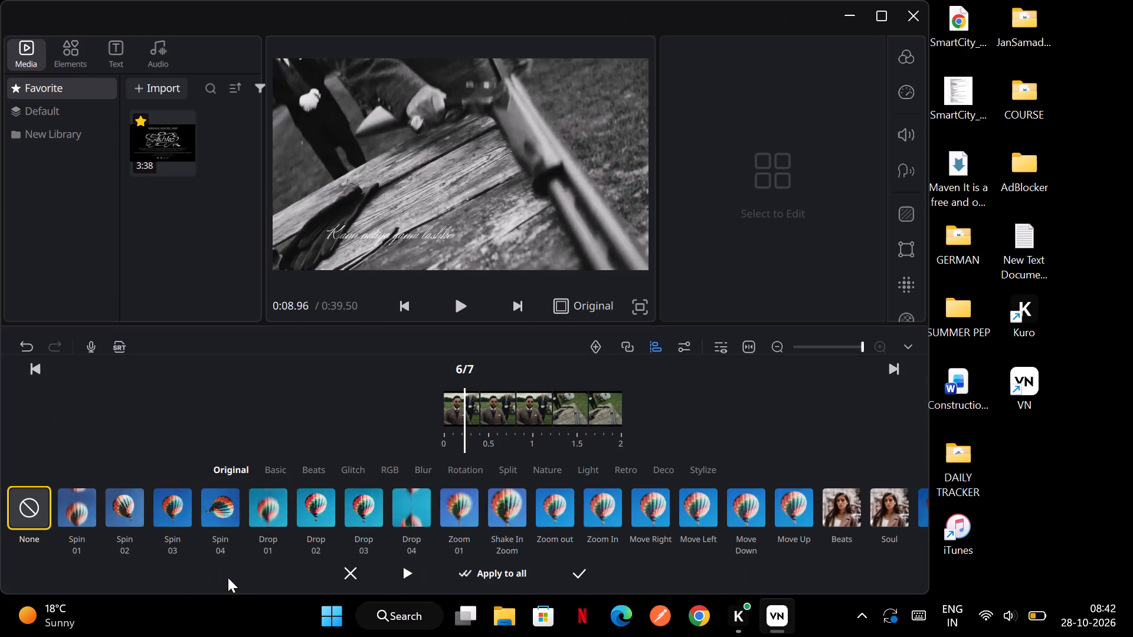
pyautogui.click(378, 497)
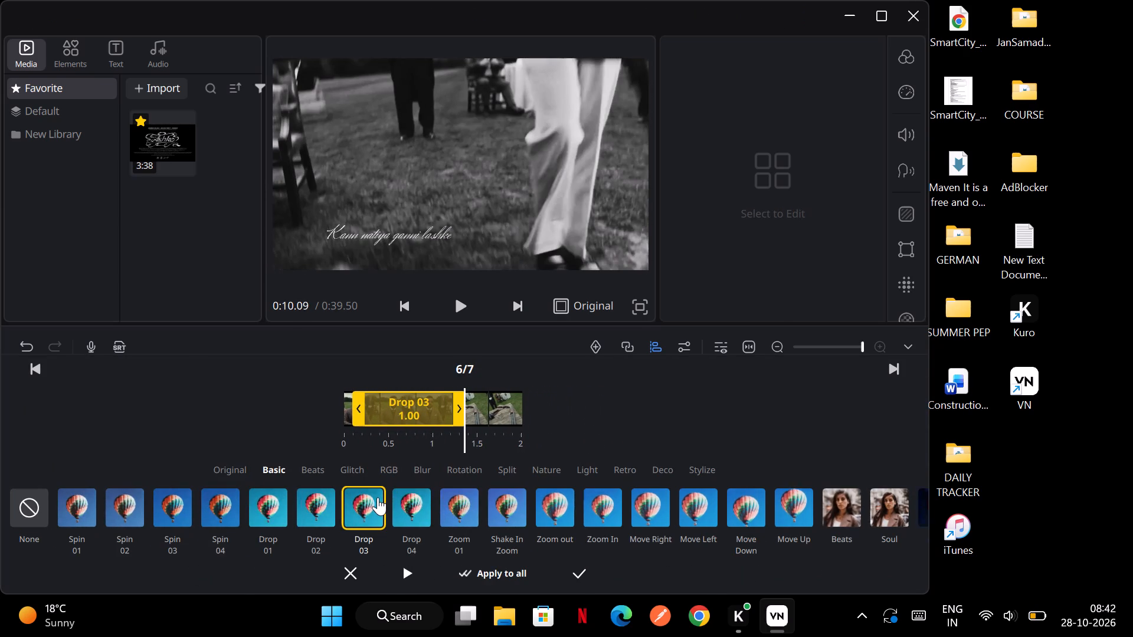
pyautogui.click(475, 508)
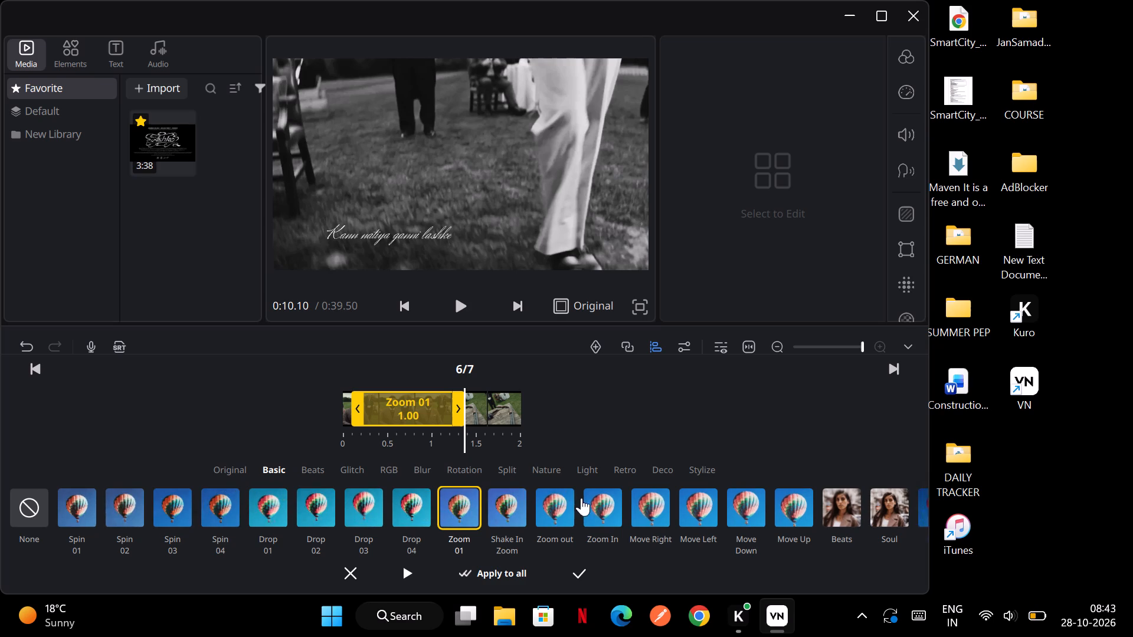
pyautogui.click(616, 512)
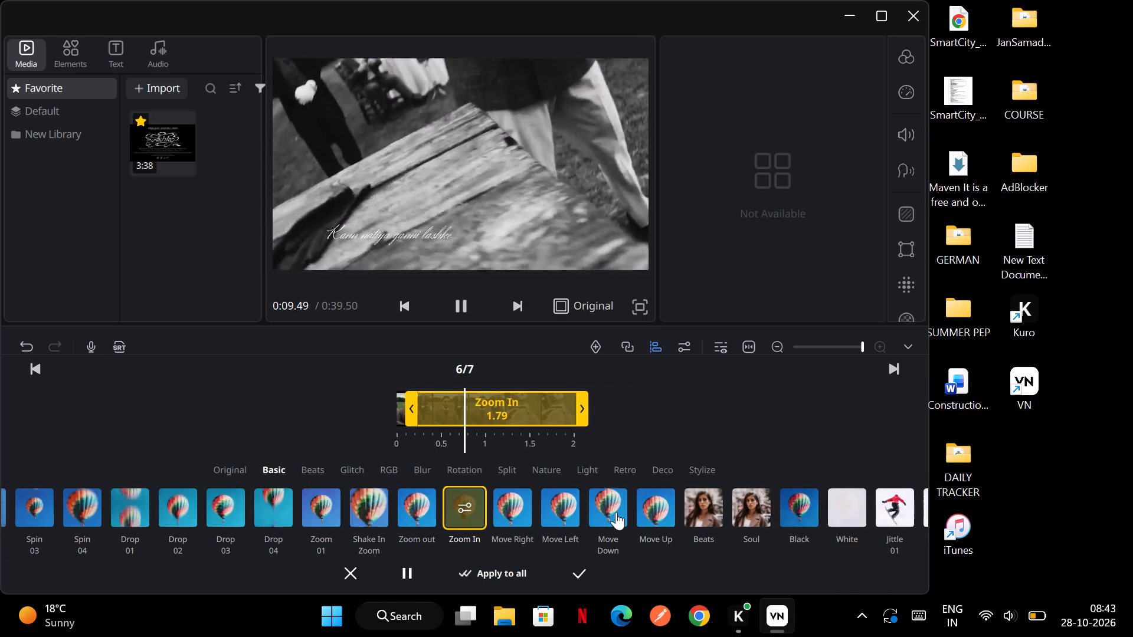
pyautogui.click(667, 513)
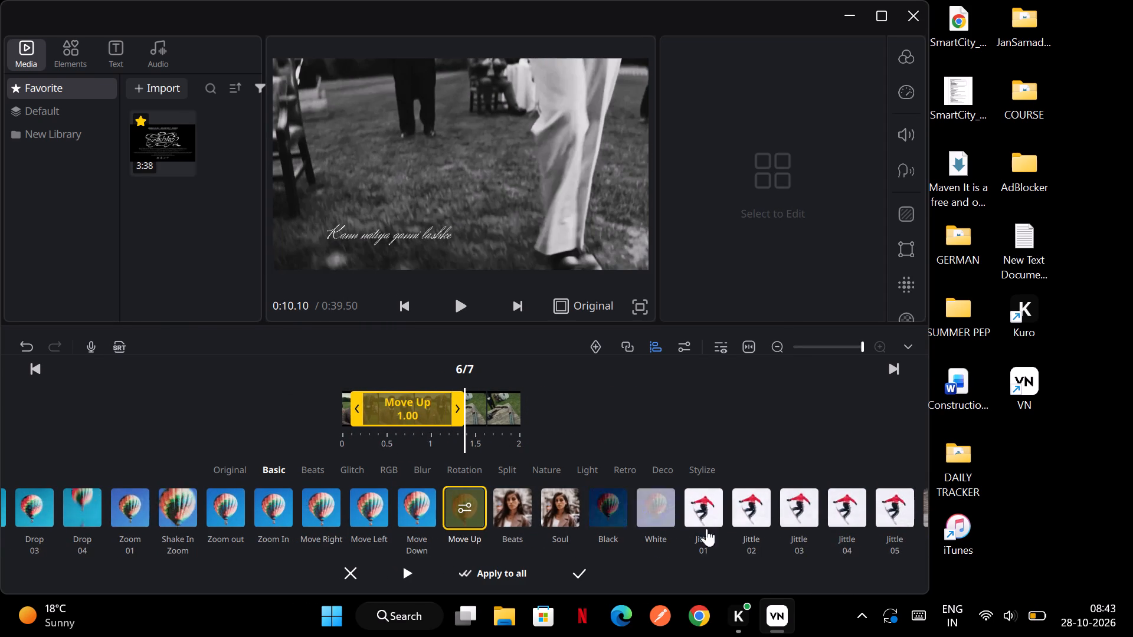
pyautogui.moveTo(358, 410); pyautogui.dragTo(326, 408)
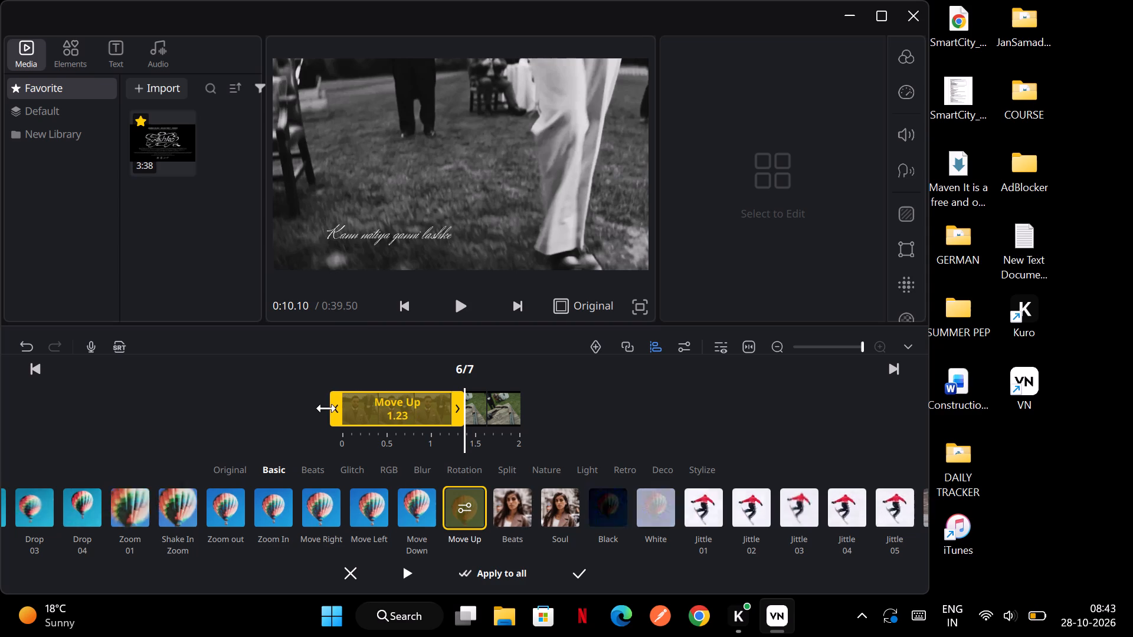
pyautogui.click(578, 573)
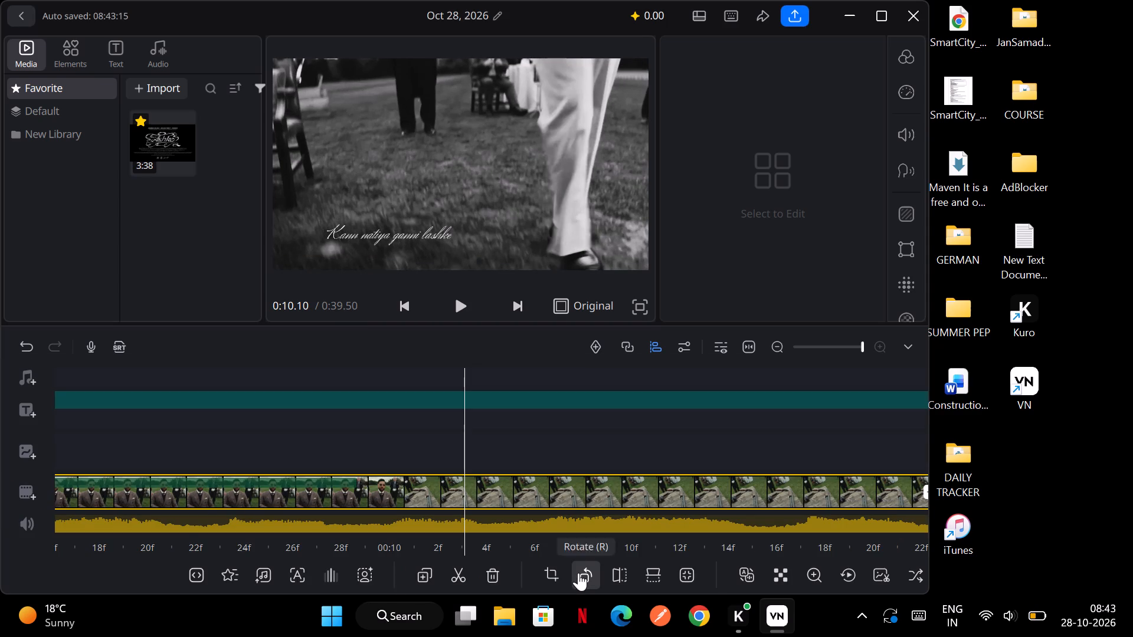
# Enlarge the "Kann natiya ganni lashke" caption slightly and reposition it in the lower-left area of the video frame.
pyautogui.keyDown('ctrl'); pyautogui.scroll(-4, 564, 446); pyautogui.keyUp('ctrl')
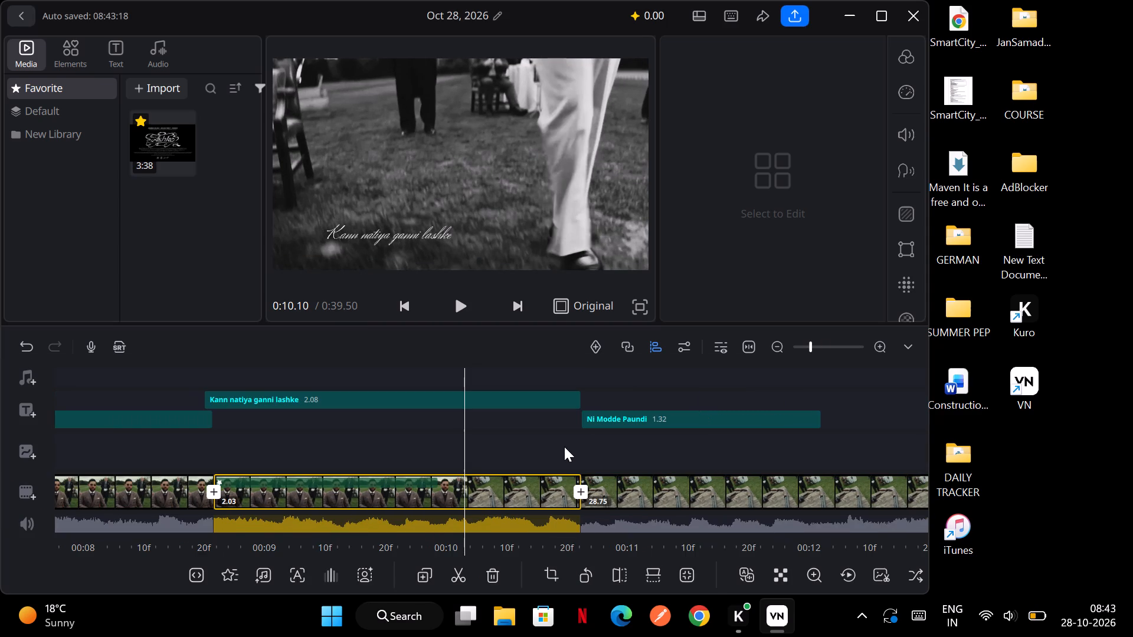
pyautogui.hscroll(3, 564, 446)
pyautogui.click(464, 318)
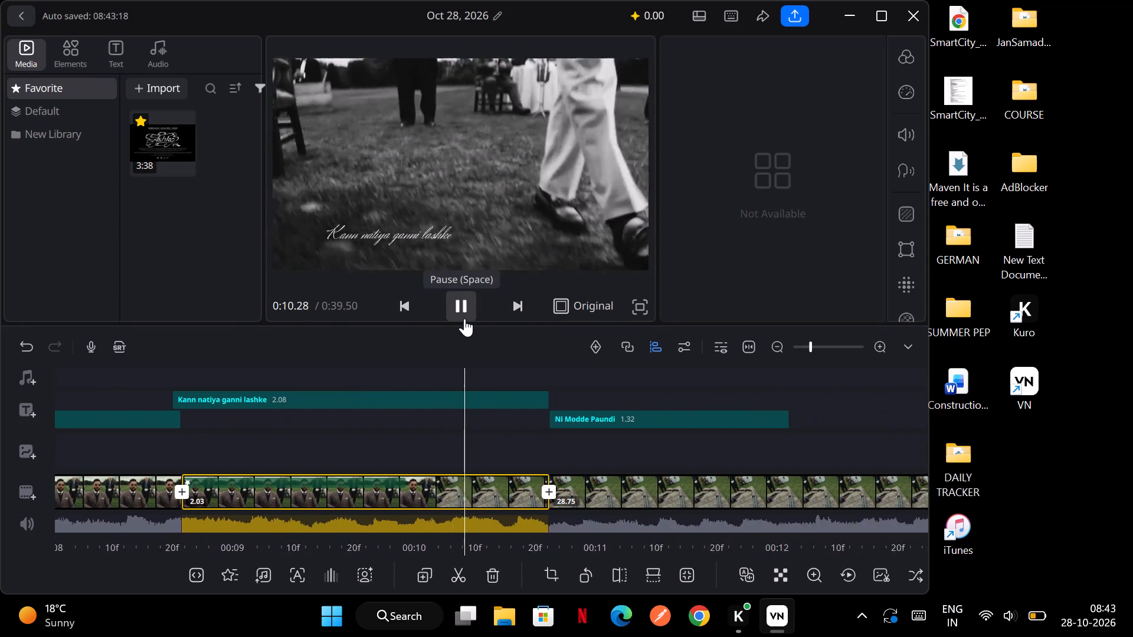
pyautogui.hscroll(3, 391, 380)
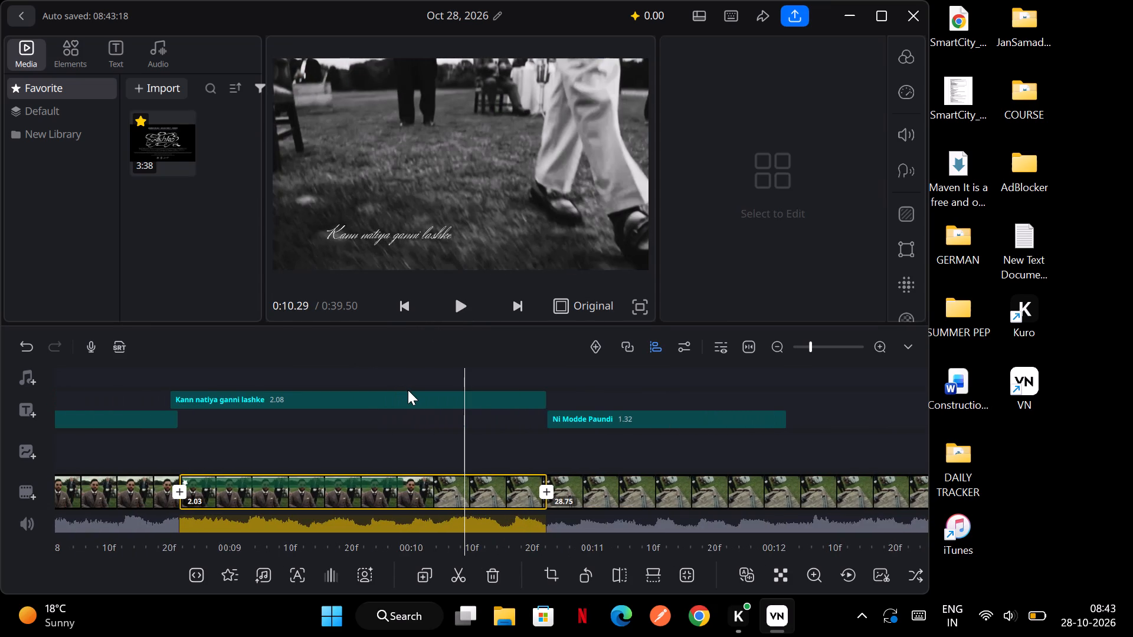
pyautogui.click(408, 390)
pyautogui.click(411, 396)
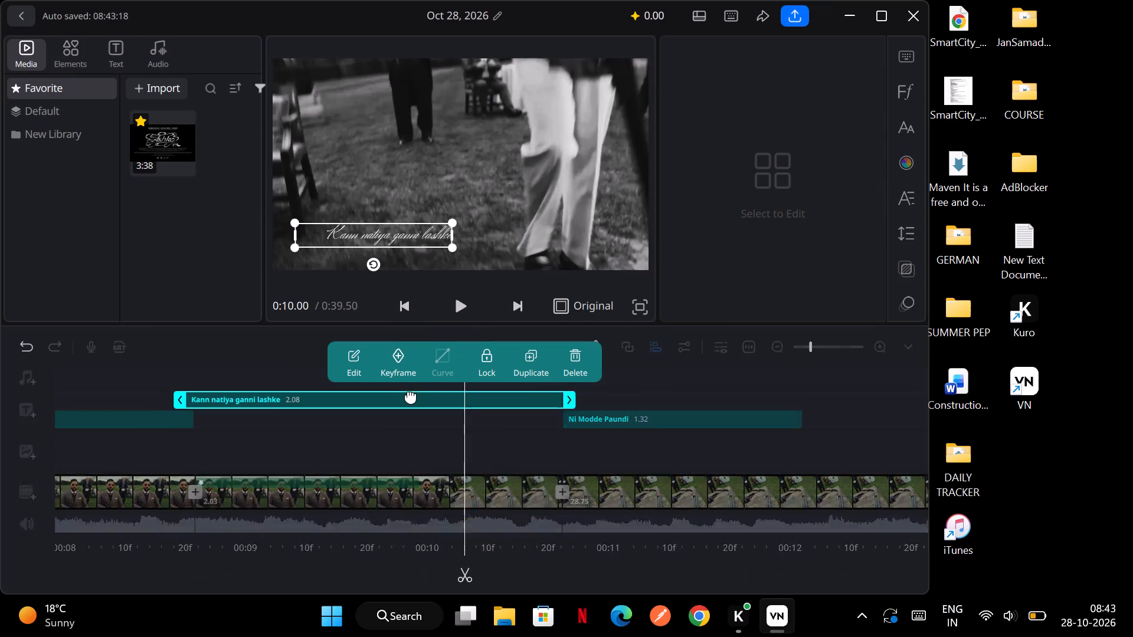
pyautogui.moveTo(456, 221); pyautogui.dragTo(471, 214)
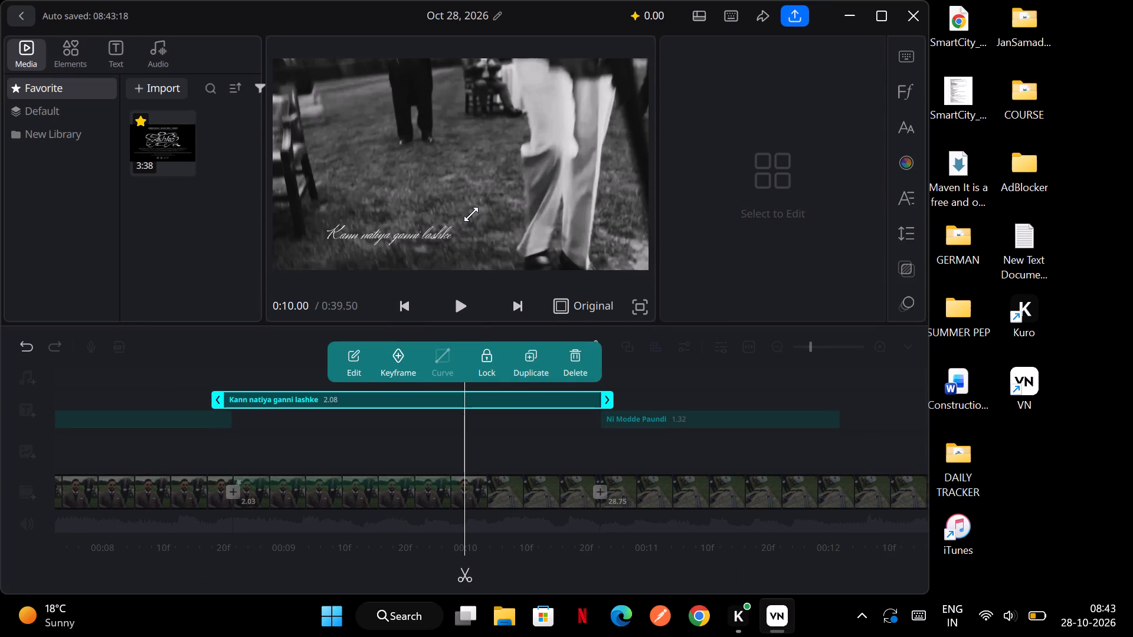
pyautogui.moveTo(471, 214); pyautogui.dragTo(473, 213)
pyautogui.moveTo(414, 241); pyautogui.dragTo(418, 229)
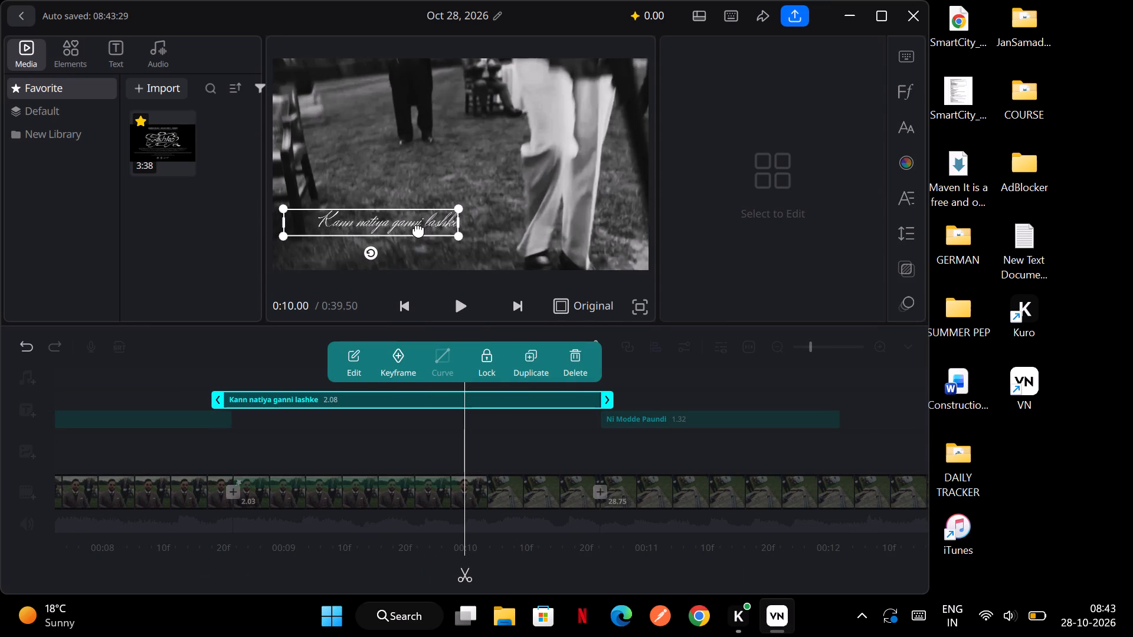
pyautogui.moveTo(418, 229); pyautogui.dragTo(420, 242)
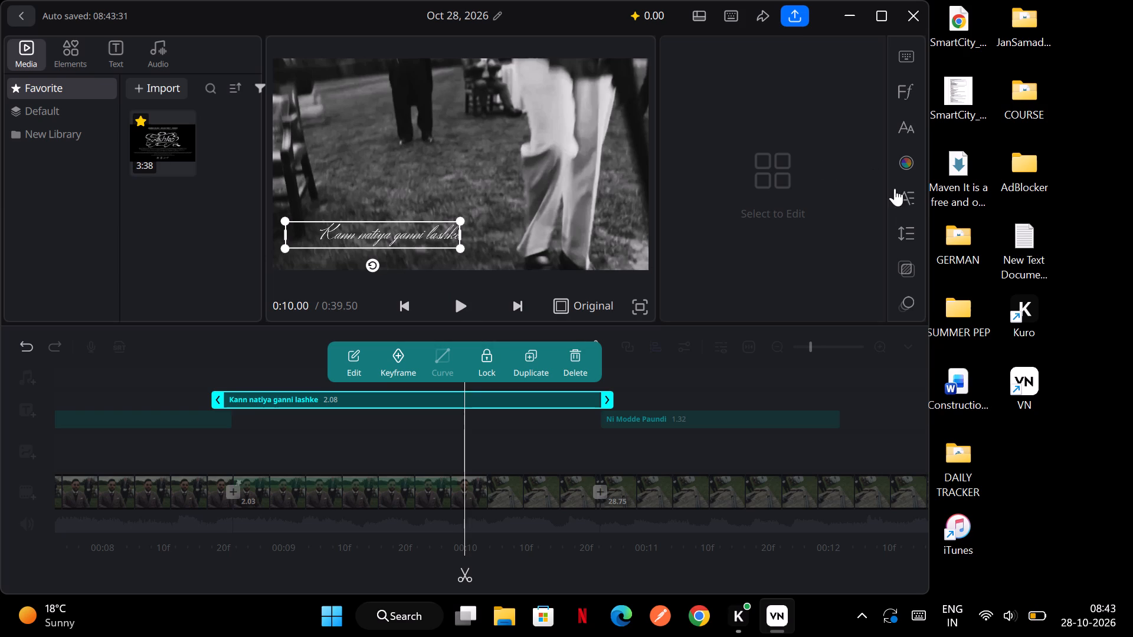
# Change the "Kann natiya ganni lashke" caption's subtitle animation to the first "Poppin..." preset.
pyautogui.click(909, 265)
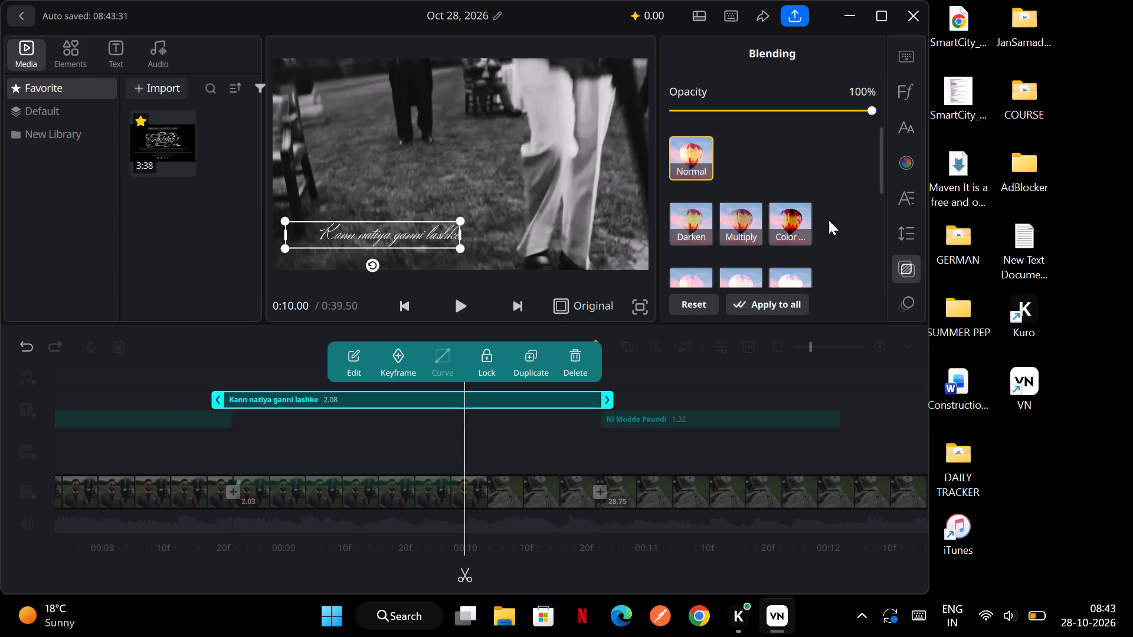
pyautogui.scroll(-1, 885, 237)
pyautogui.click(907, 298)
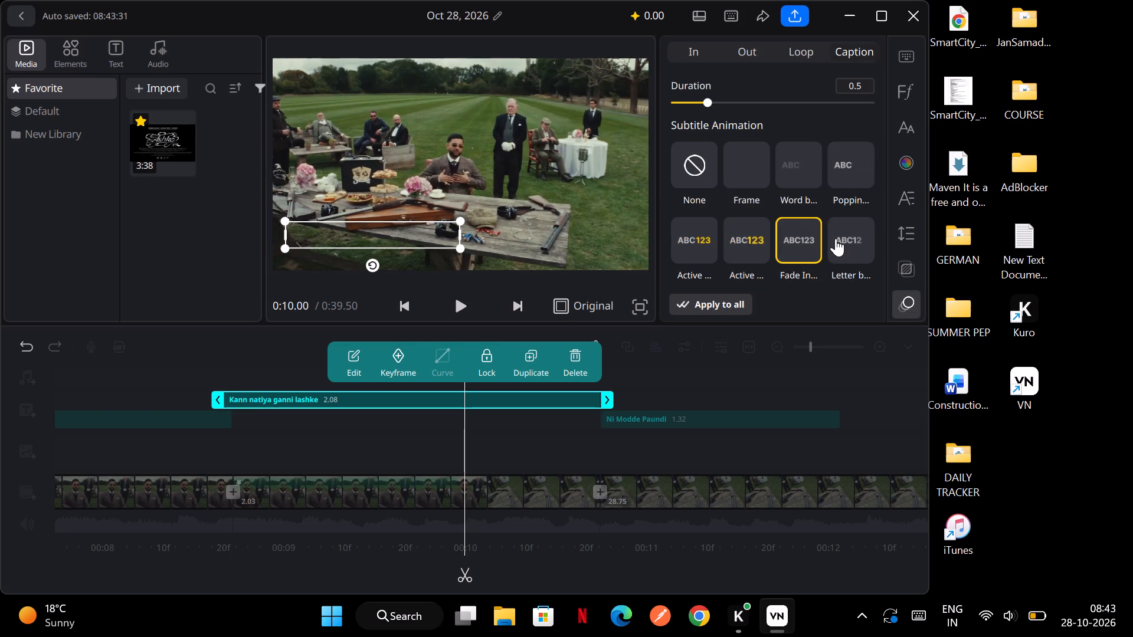
pyautogui.scroll(-1, 836, 238)
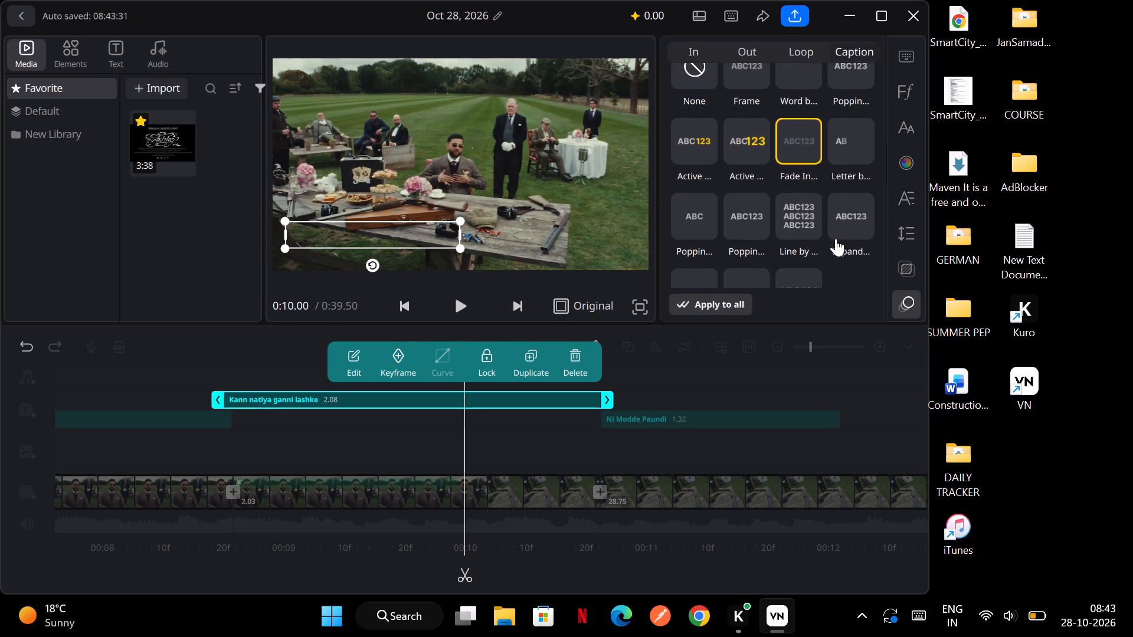
pyautogui.click(862, 88)
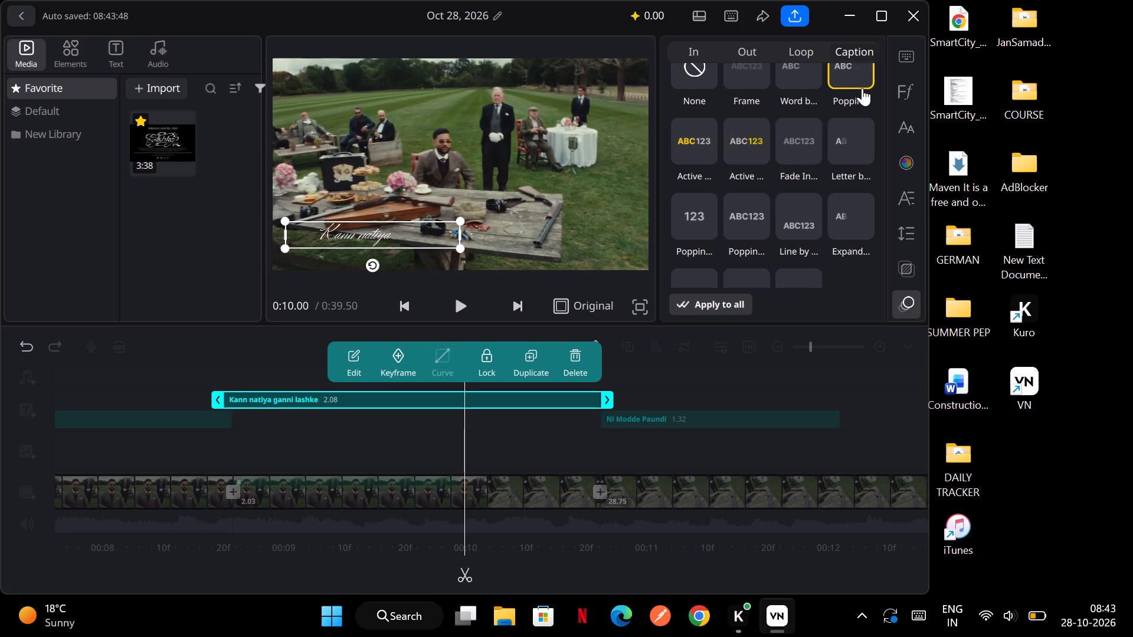
pyautogui.click(846, 387)
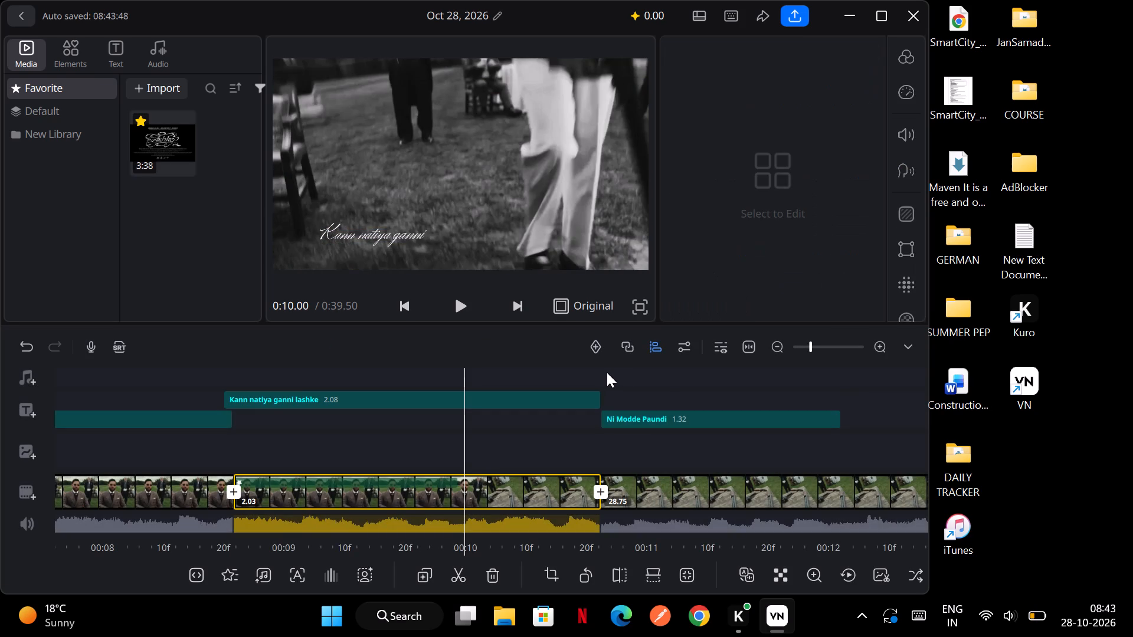
# Play back the "Kann natiya ganni lashke" section and trim the end of its caption to a 2.01 s duration.
pyautogui.hscroll(2, 605, 373)
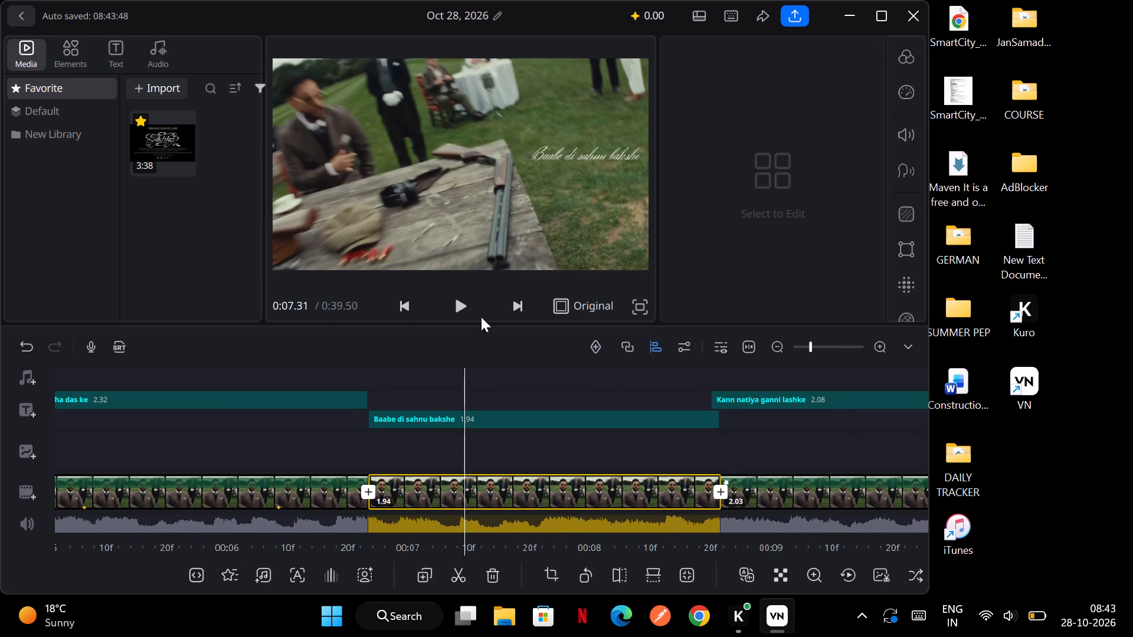
pyautogui.click(456, 301)
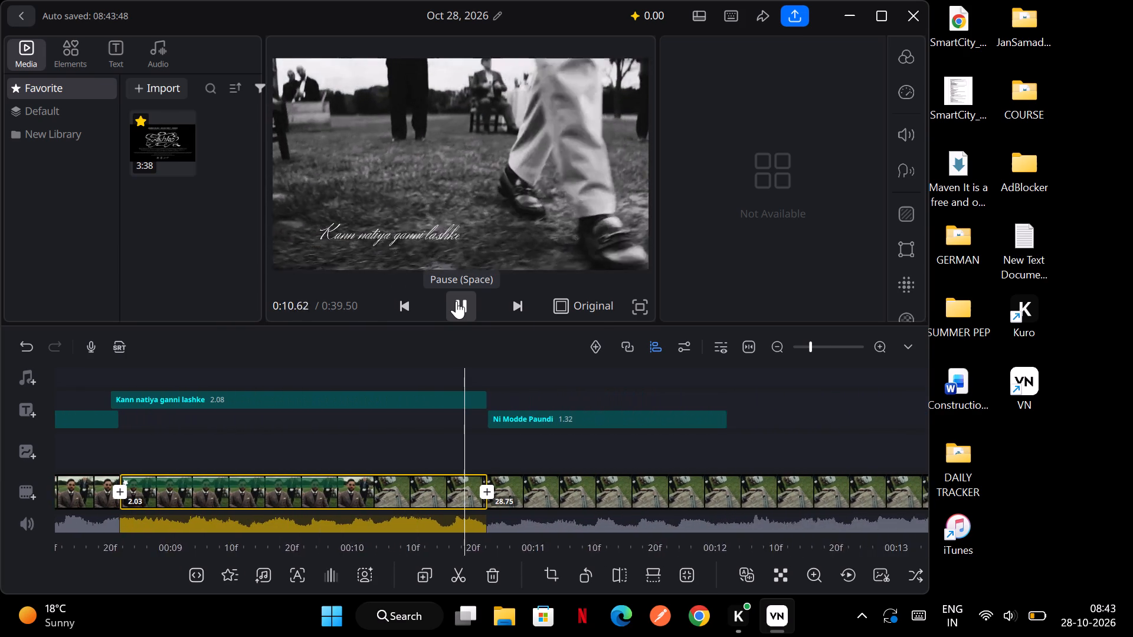
pyautogui.hscroll(2, 456, 390)
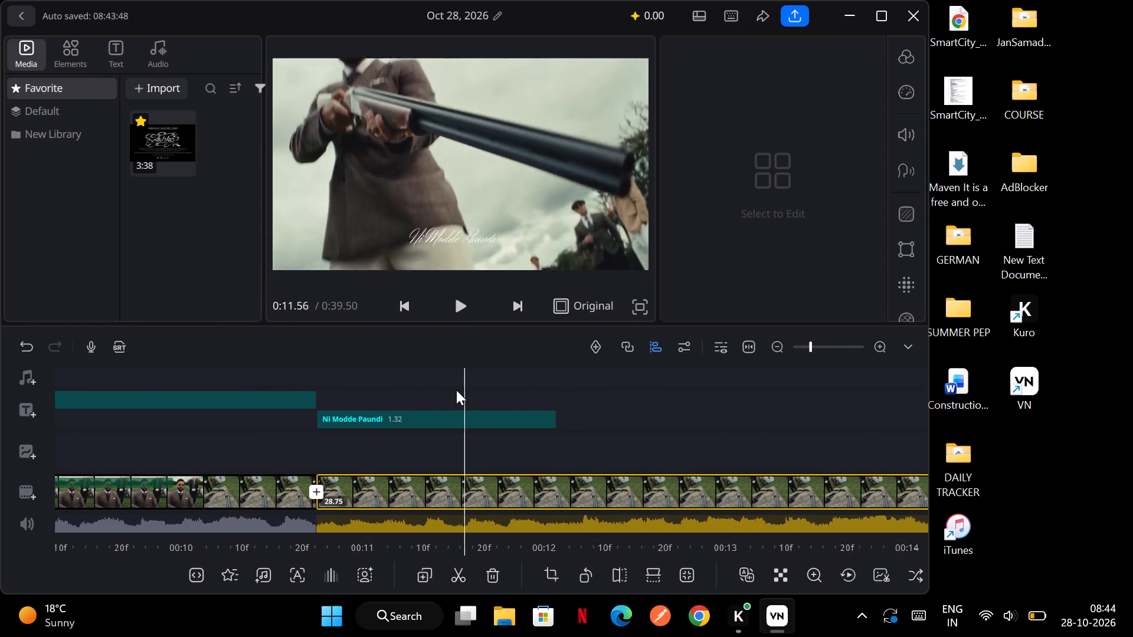
pyautogui.hscroll(3, 456, 390)
pyautogui.click(466, 395)
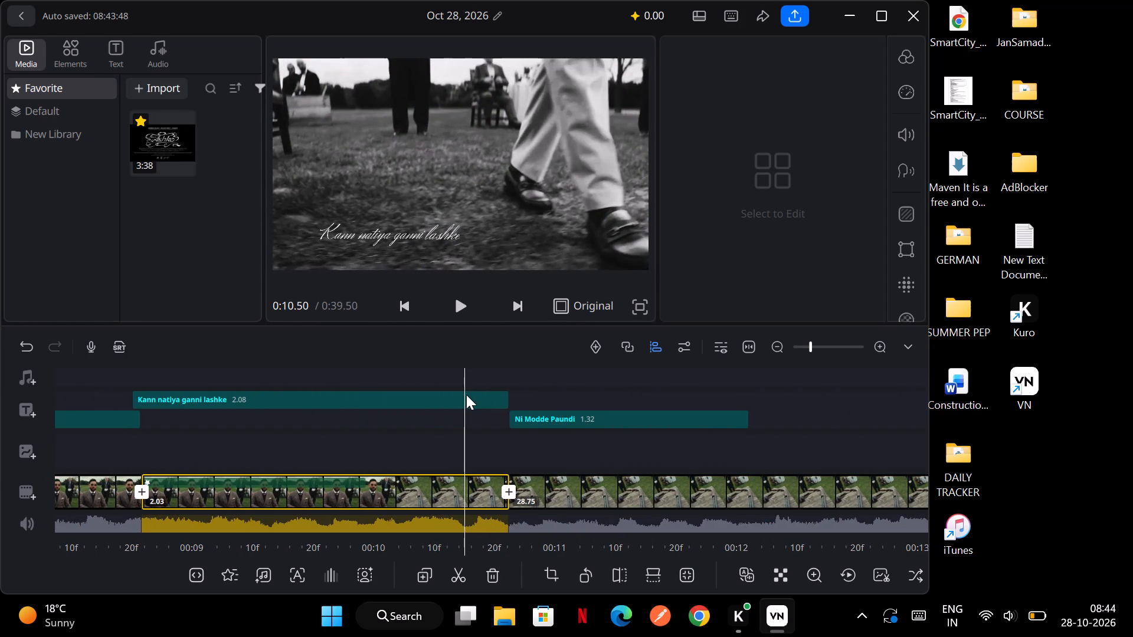
pyautogui.moveTo(513, 403); pyautogui.dragTo(507, 403)
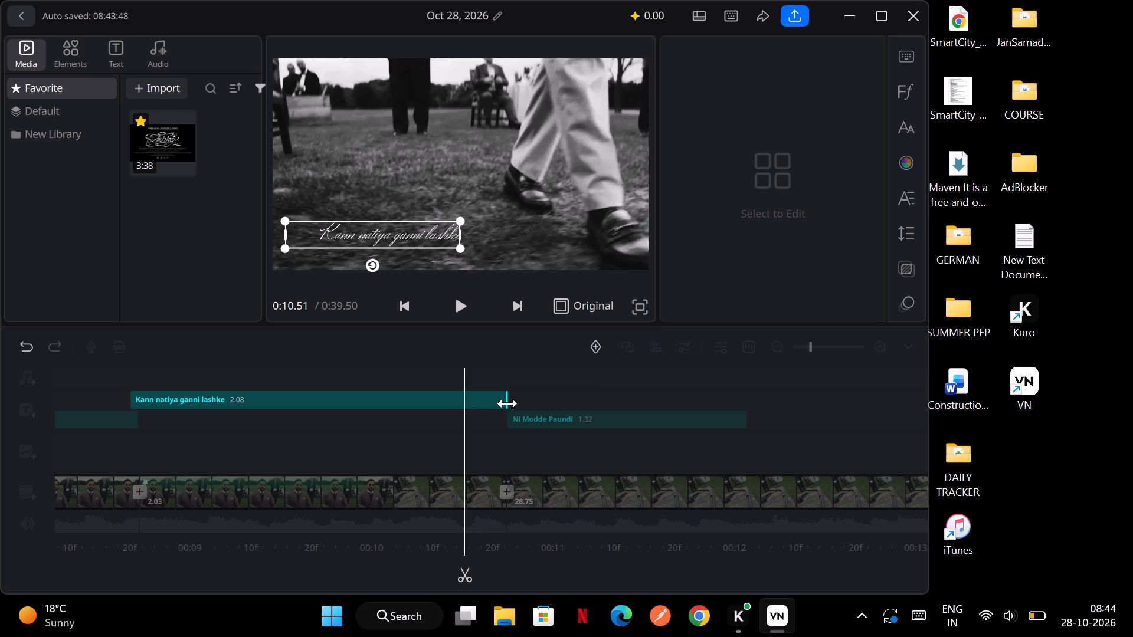
pyautogui.moveTo(507, 403); pyautogui.dragTo(501, 405)
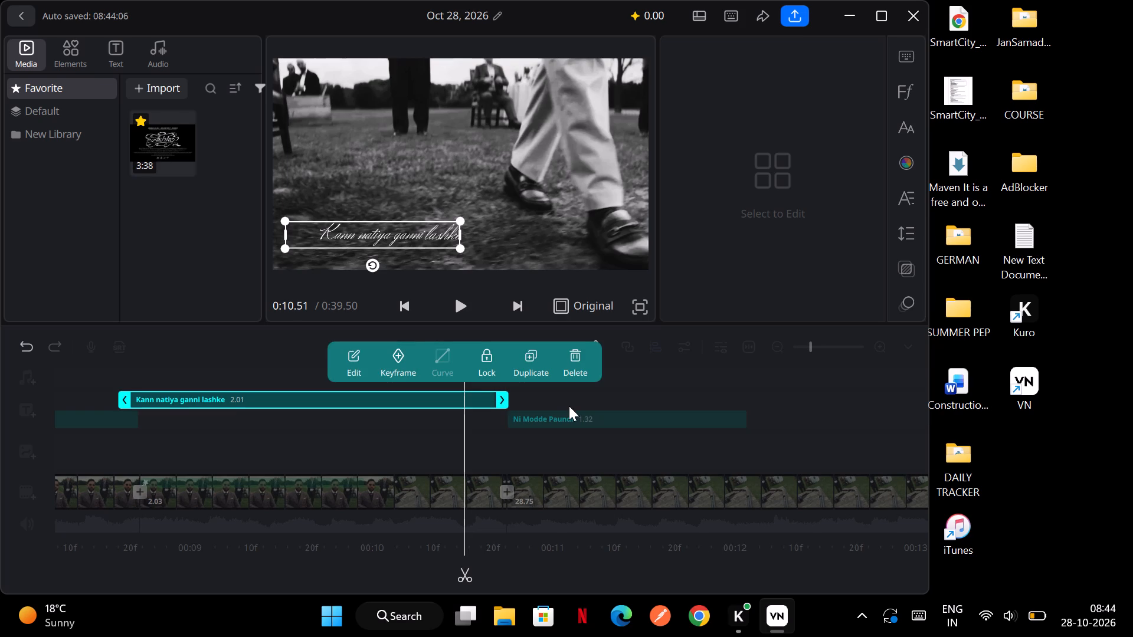
pyautogui.click(569, 406)
# Play through the "Ni Modde Paundi" section and extend the end of its caption to a 1.38 s duration.
pyautogui.hscroll(1, 569, 406)
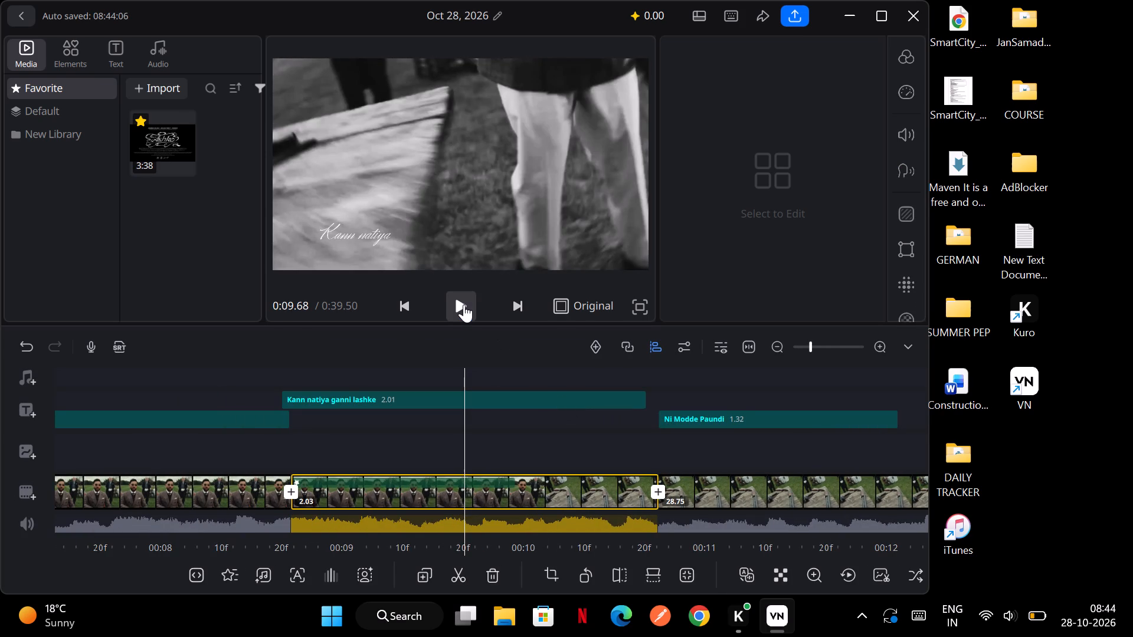
pyautogui.click(464, 304)
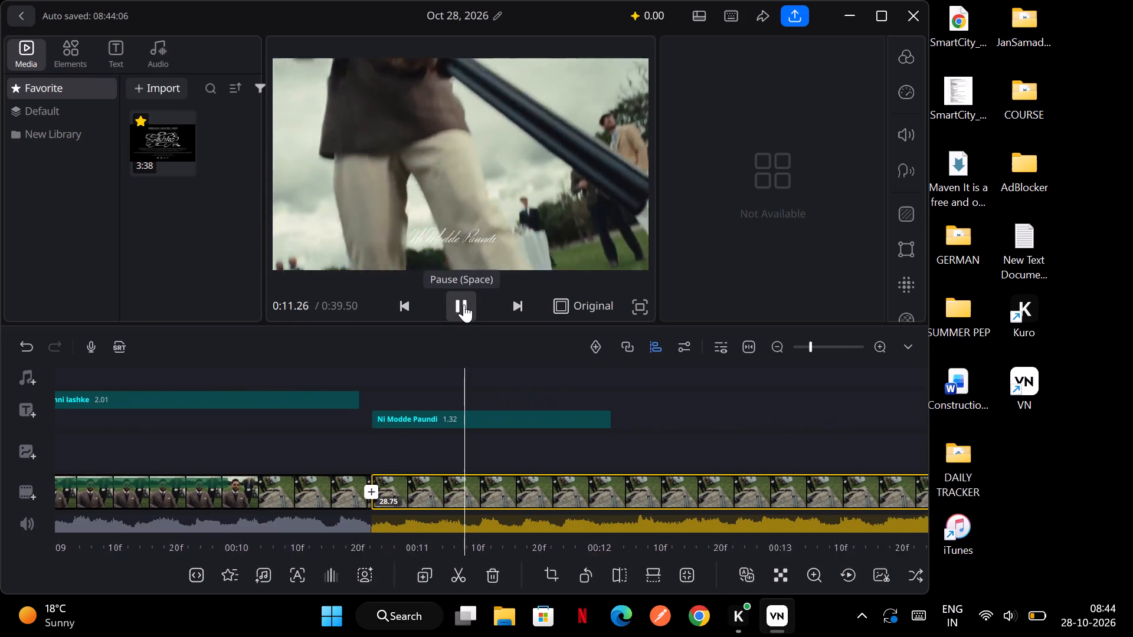
pyautogui.hscroll(2, 479, 356)
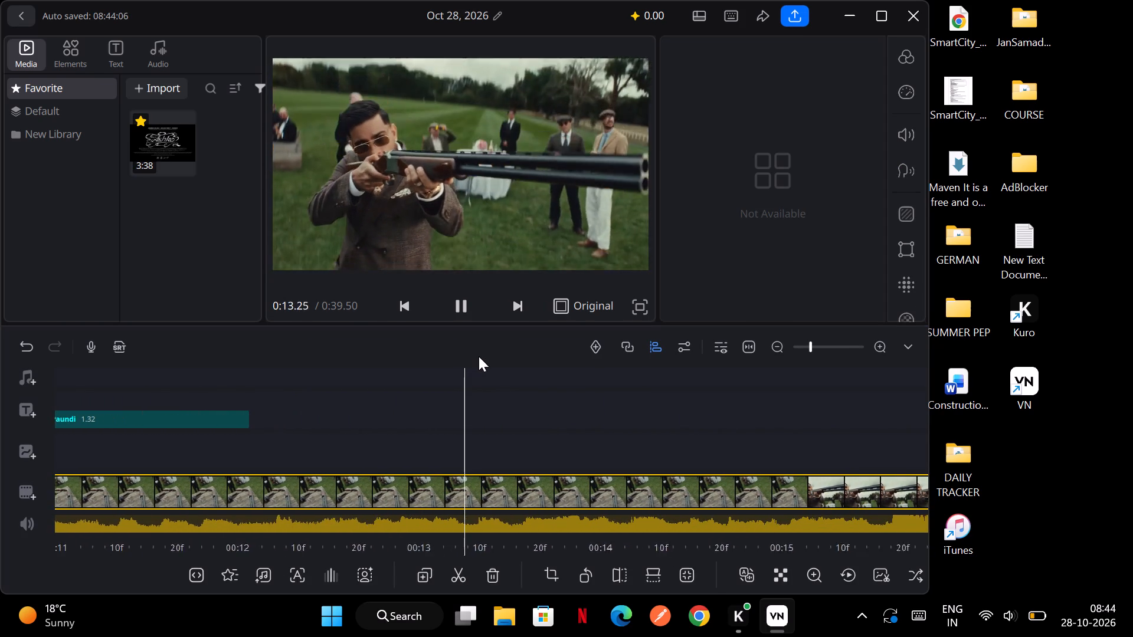
pyautogui.hscroll(5, 410, 429)
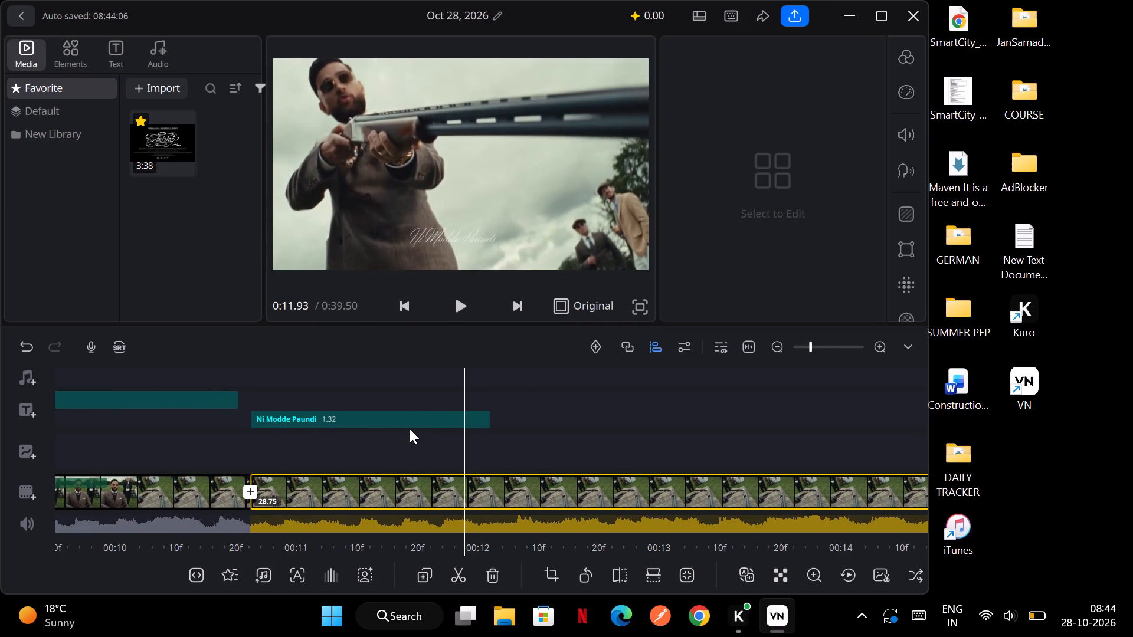
pyautogui.click(425, 425)
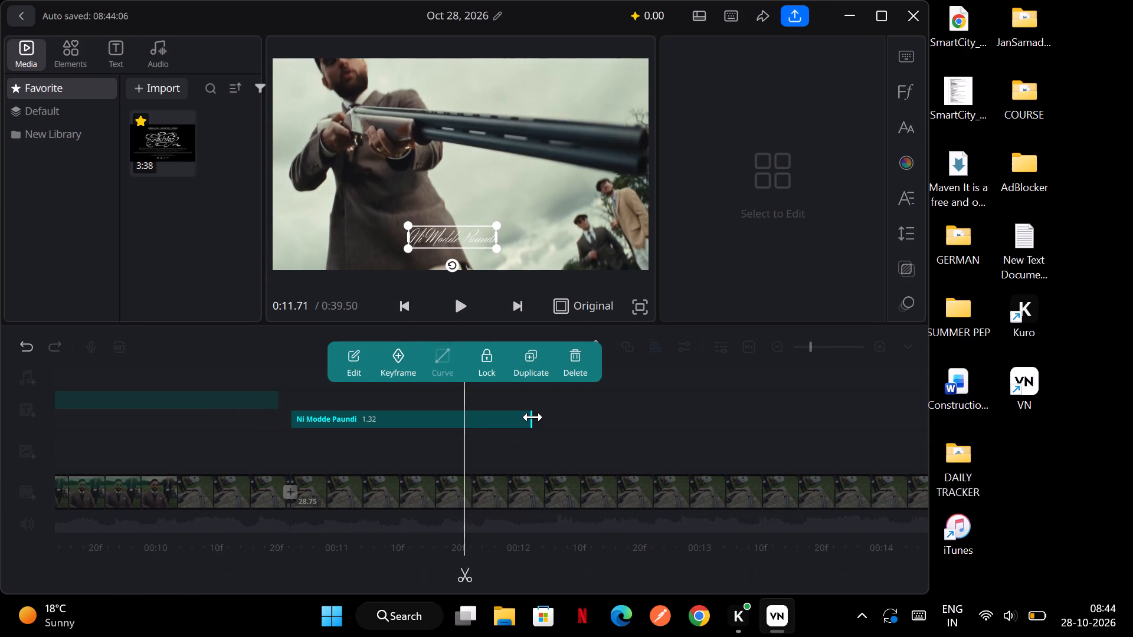
pyautogui.moveTo(533, 417); pyautogui.dragTo(542, 416)
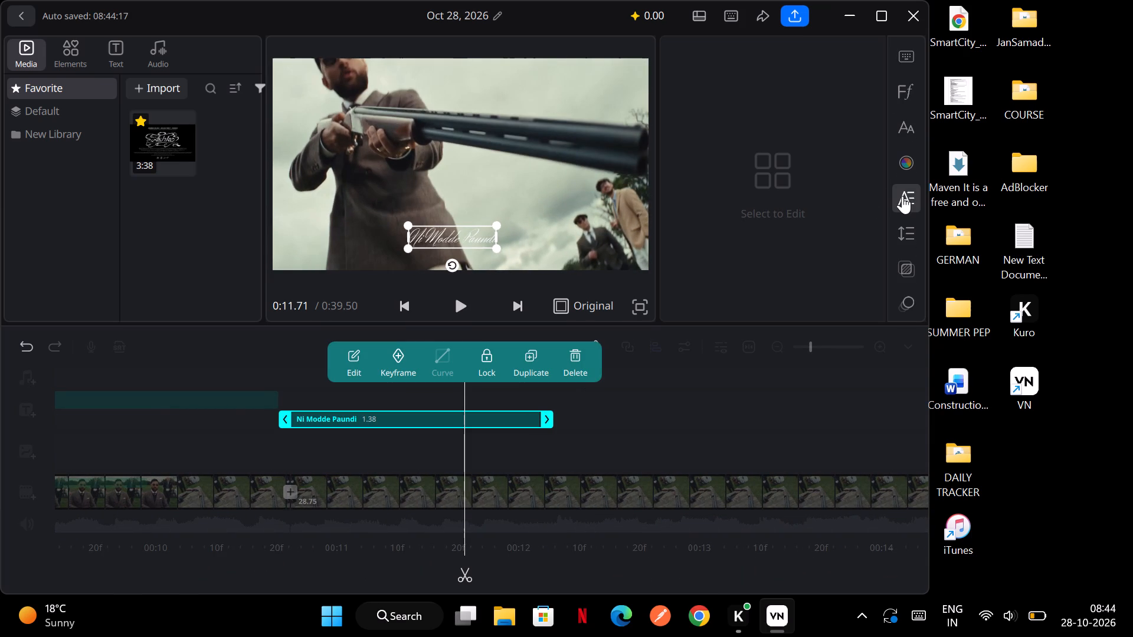
# Duplicate the "Ni Modde Paundi" caption and place the copy on the text track above, starting where the original ends.
pyautogui.hscroll(-1, 737, 416)
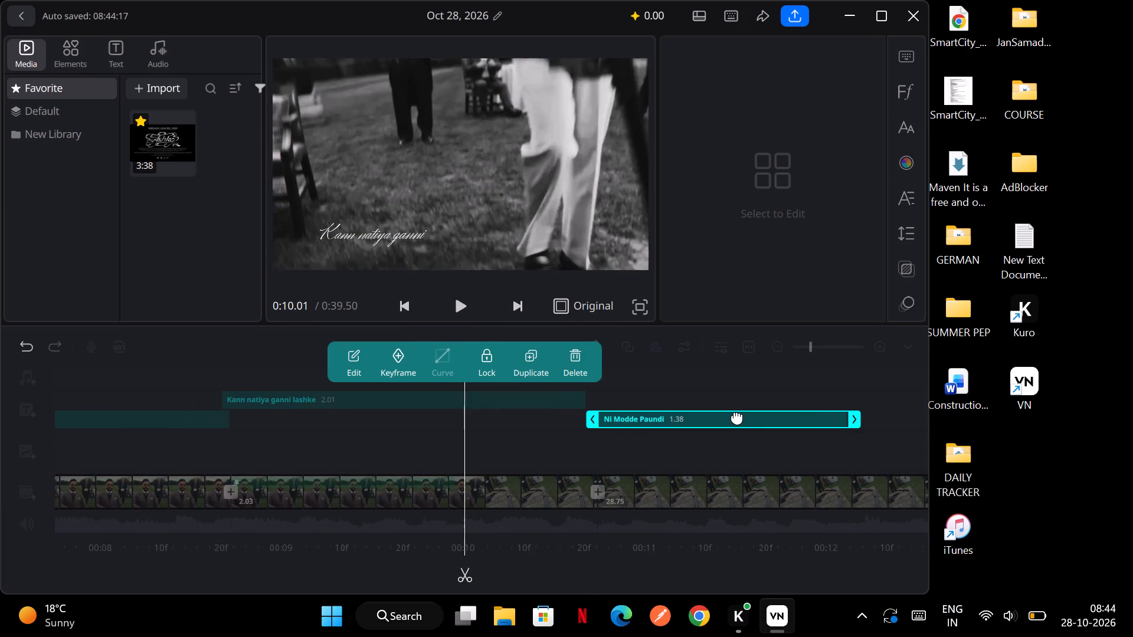
pyautogui.hscroll(-2, 737, 416)
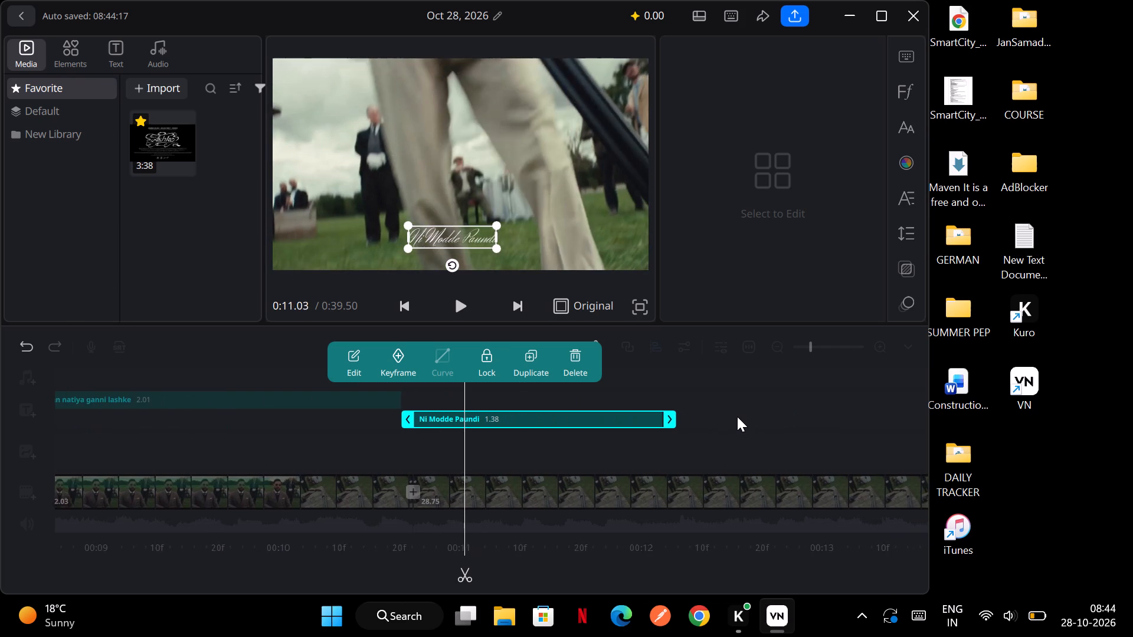
pyautogui.hscroll(-1, 737, 416)
pyautogui.click(462, 298)
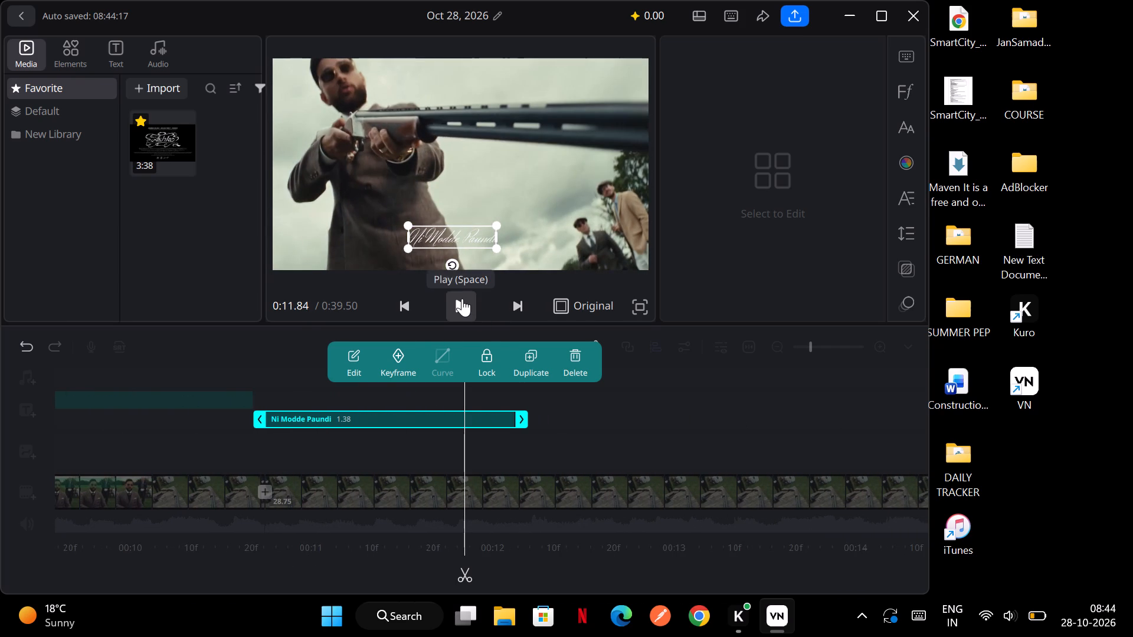
pyautogui.click(462, 298)
pyautogui.hscroll(2, 462, 449)
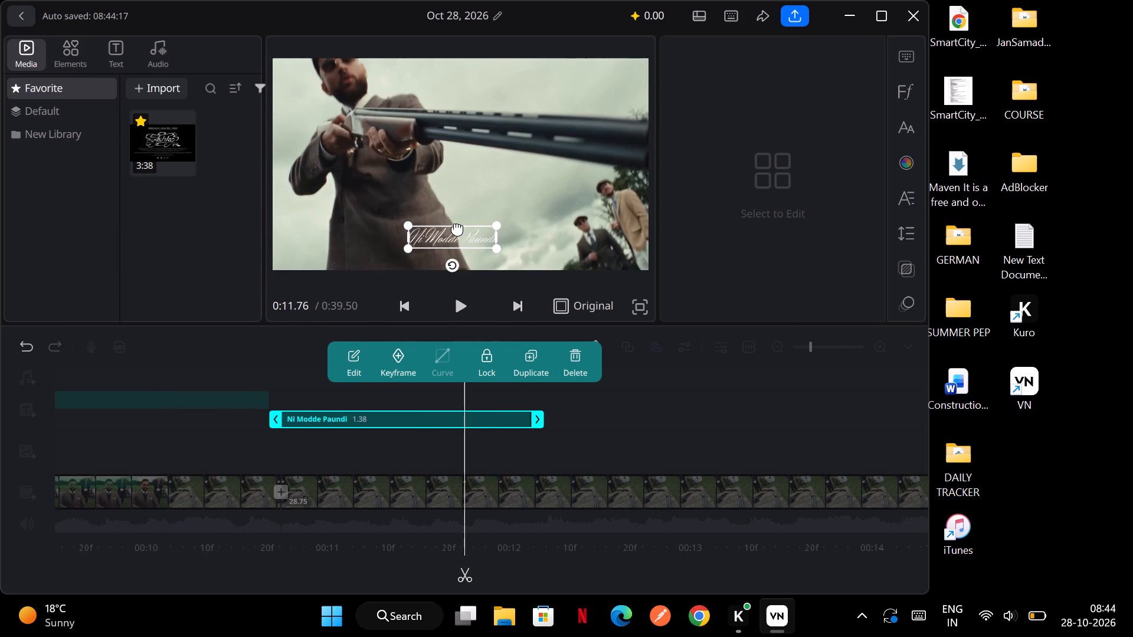
pyautogui.click(519, 364)
pyautogui.moveTo(430, 396); pyautogui.dragTo(583, 400)
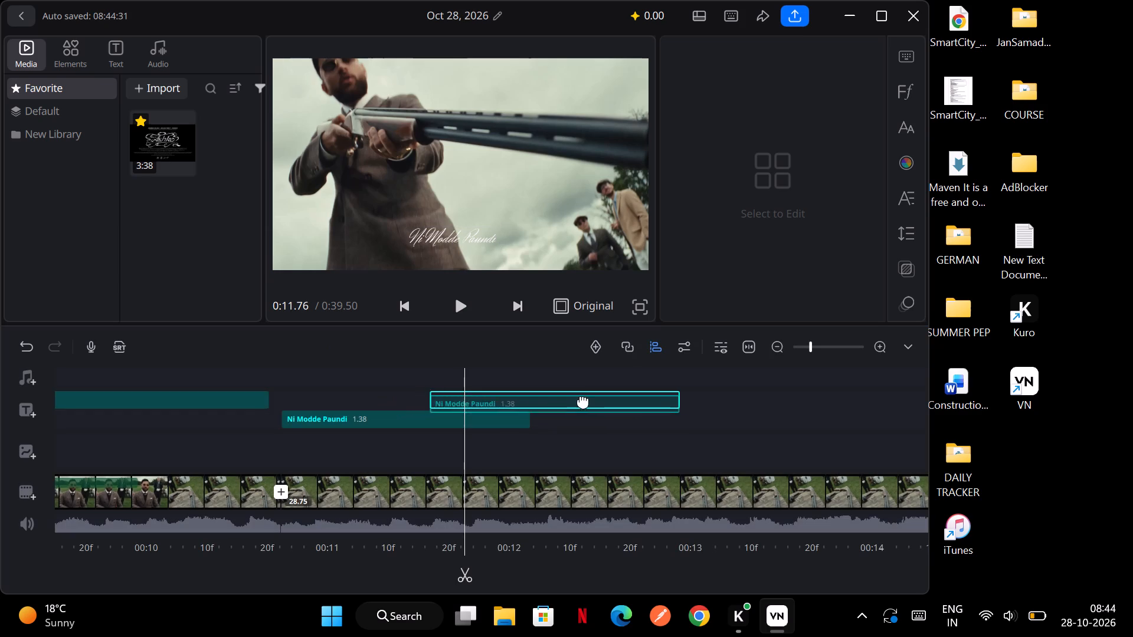
pyautogui.moveTo(583, 400); pyautogui.dragTo(682, 392)
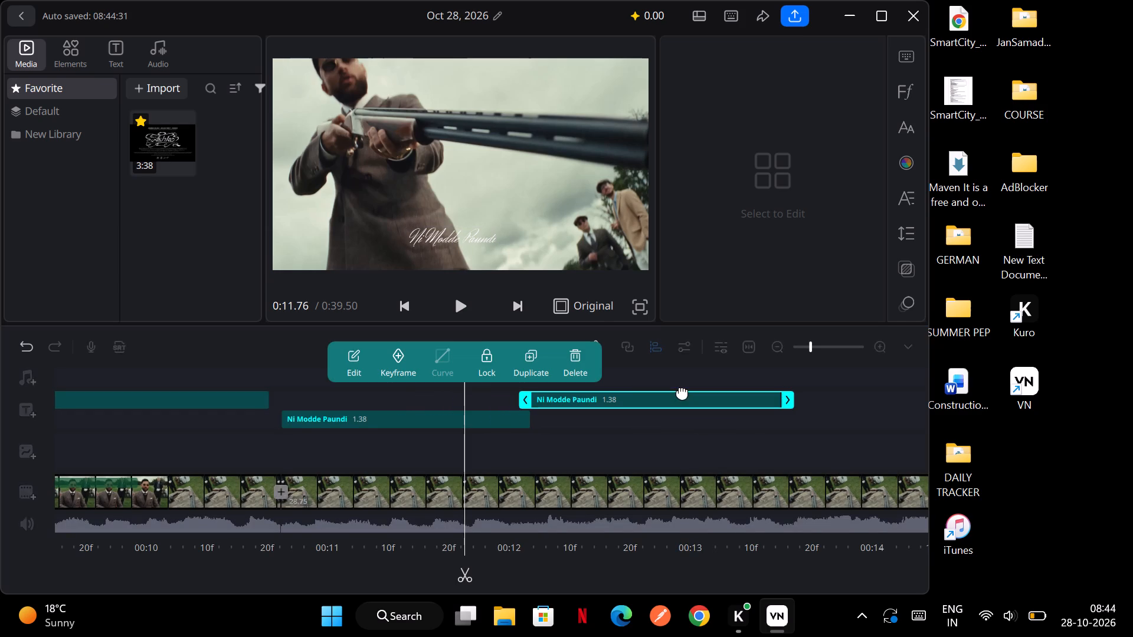
# Replace the duplicated caption's text with "Jhumar dunali Keh Ke".
pyautogui.click(356, 361)
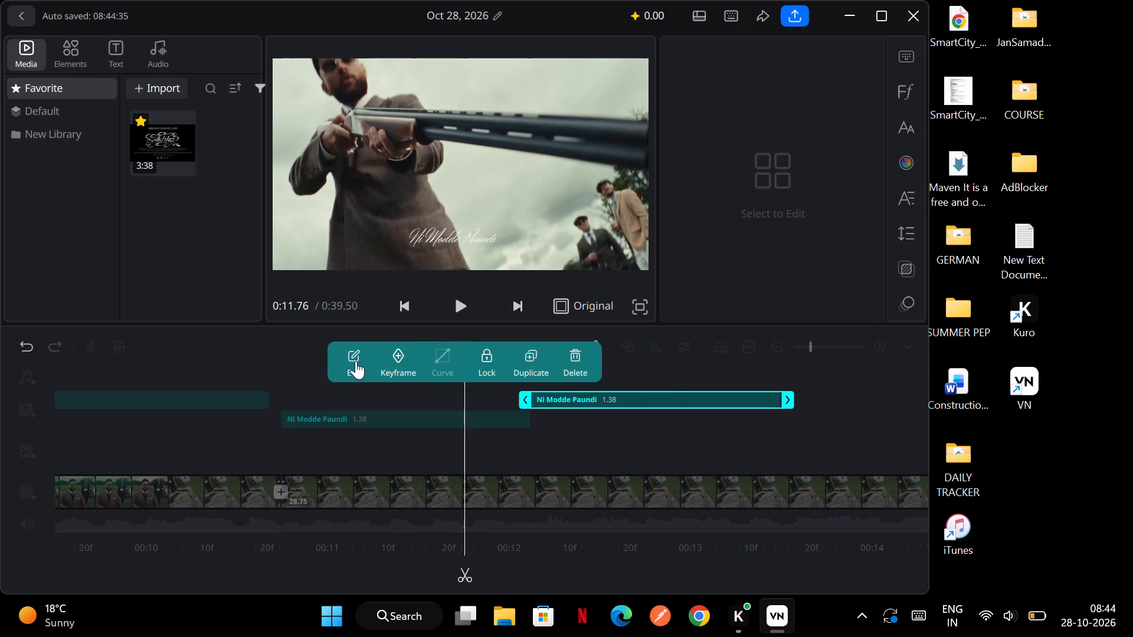
pyautogui.click(813, 143)
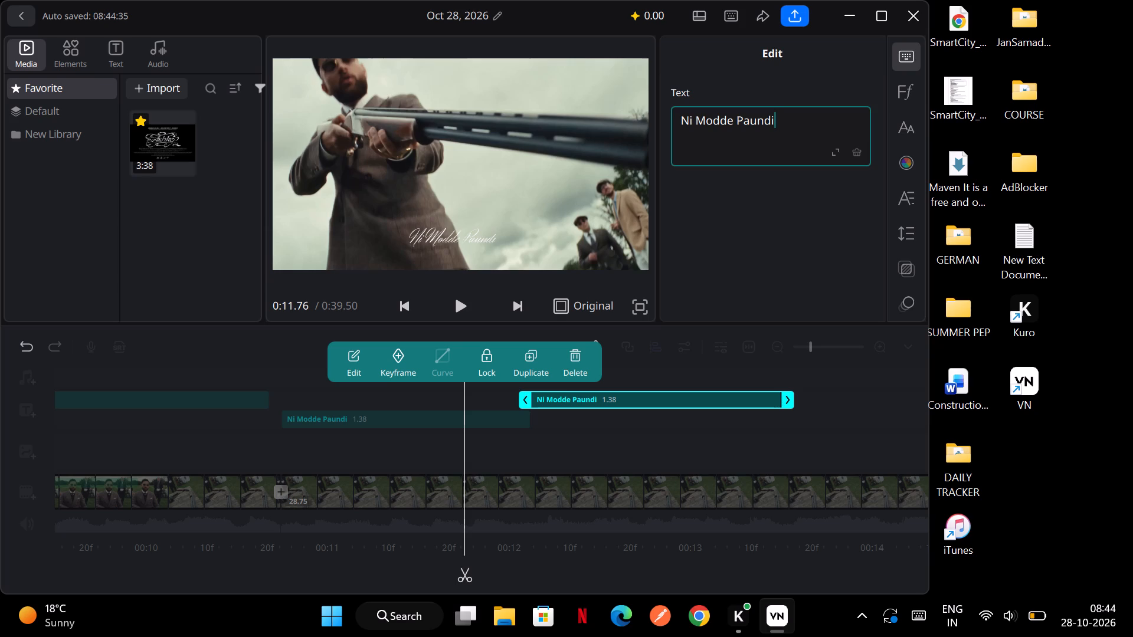
pyautogui.hotkey('ctrl', 'a')
pyautogui.write('Khu')
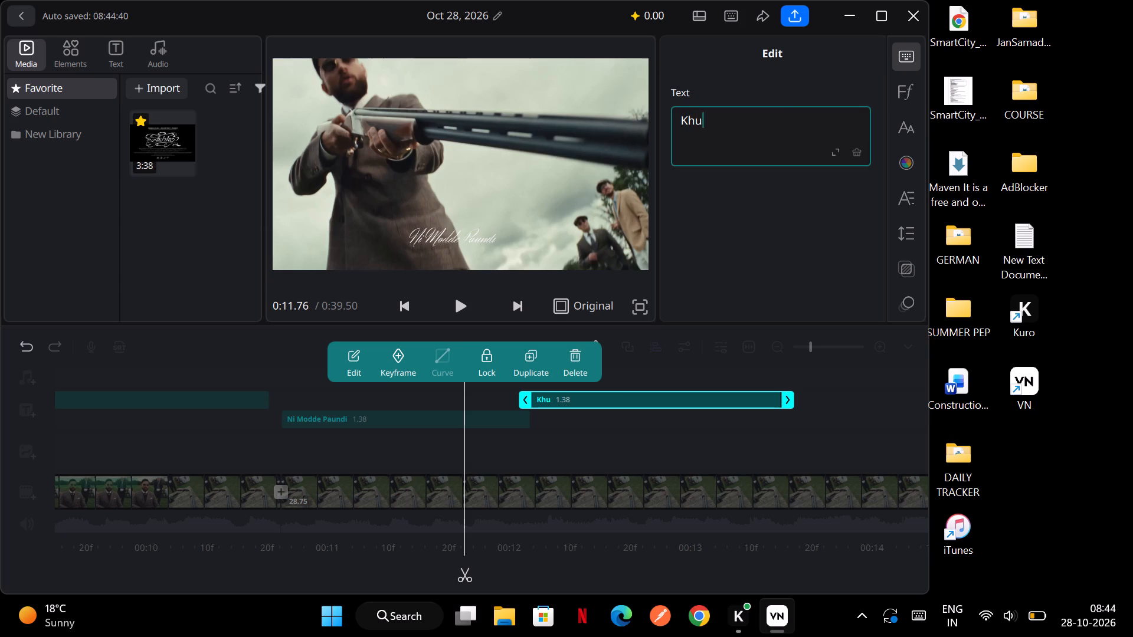
pyautogui.press('BackSpace')
pyautogui.press('BackSpace')
pyautogui.press('BackSpace')
pyautogui.write('Jhumar dunali Keh Ke')
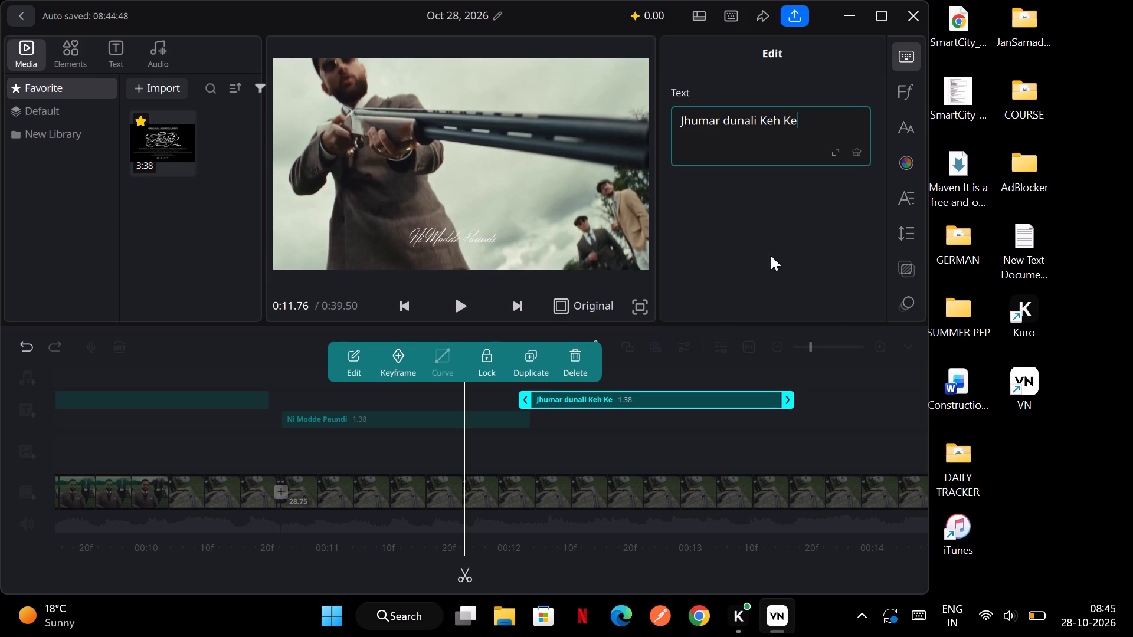
# Examine the caption timeline and preview from the opening lines through the "Ni Modde Paundi" and "Jhumar dunali Keh Ke" captions.
pyautogui.click(621, 449)
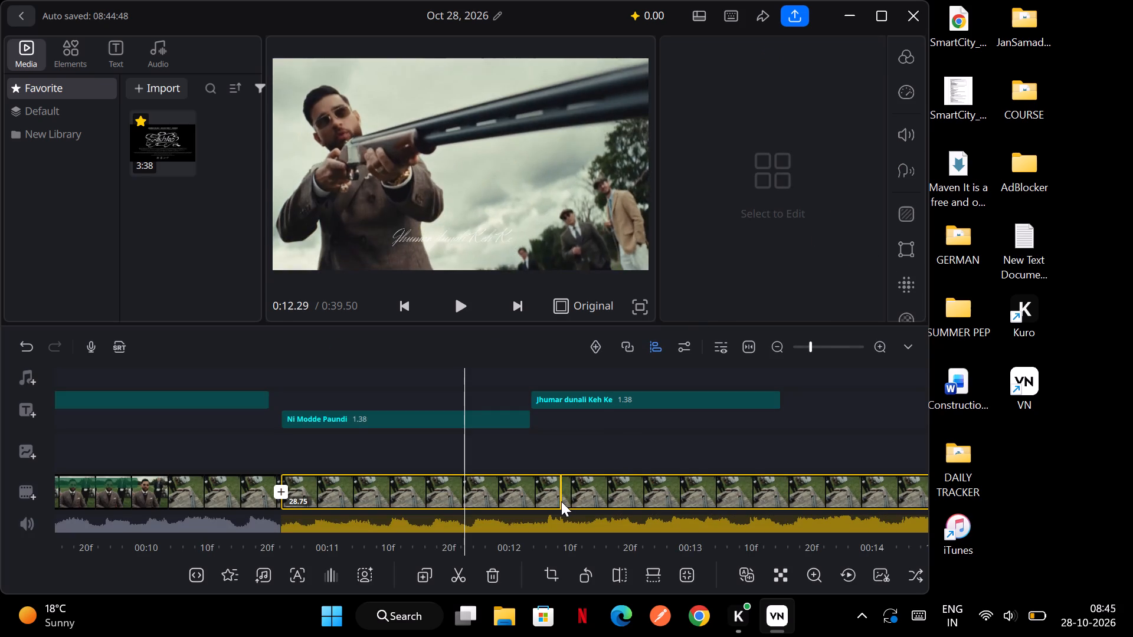
pyautogui.hscroll(2, 561, 501)
pyautogui.scroll(-3, 561, 501)
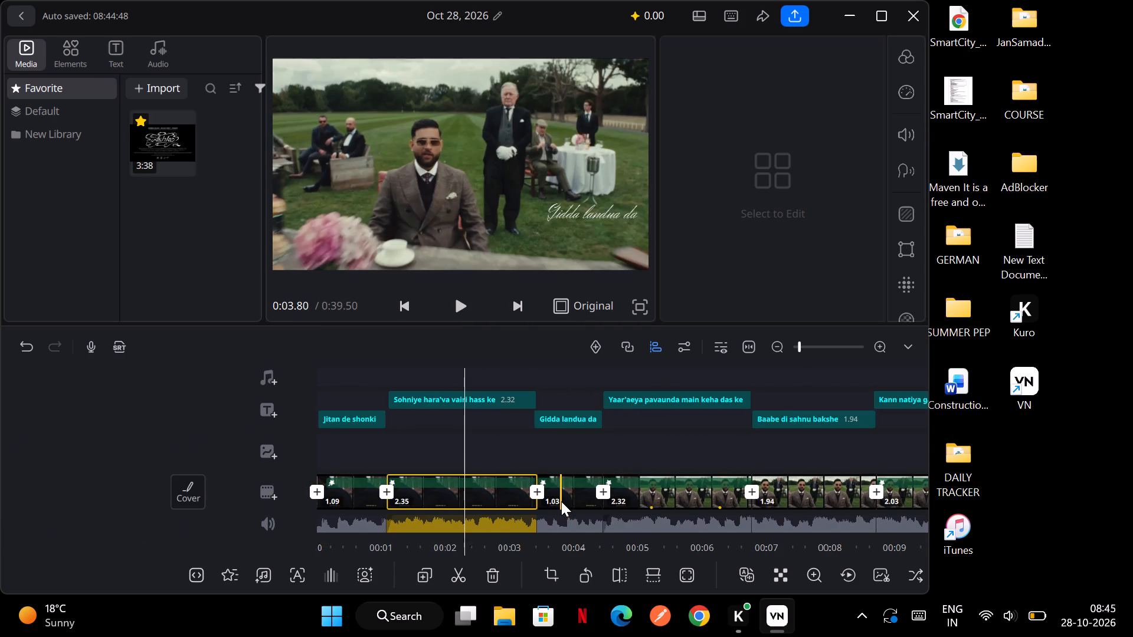
pyautogui.hscroll(1, 561, 501)
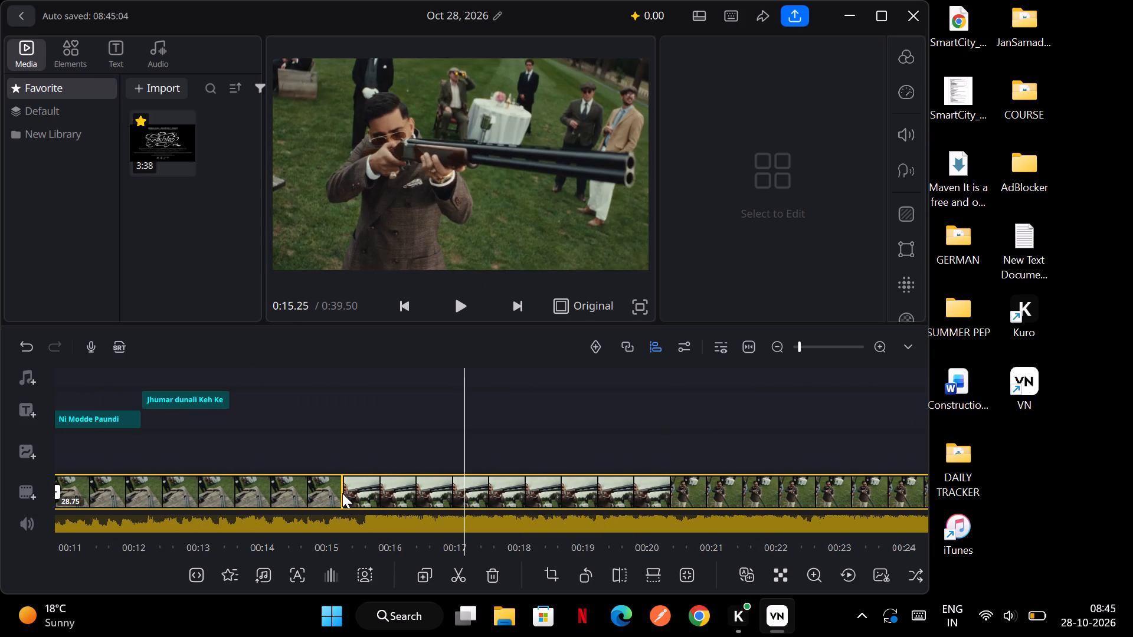
pyautogui.keyDown('ctrl'); pyautogui.scroll(-5, 312, 483); pyautogui.keyUp('ctrl')
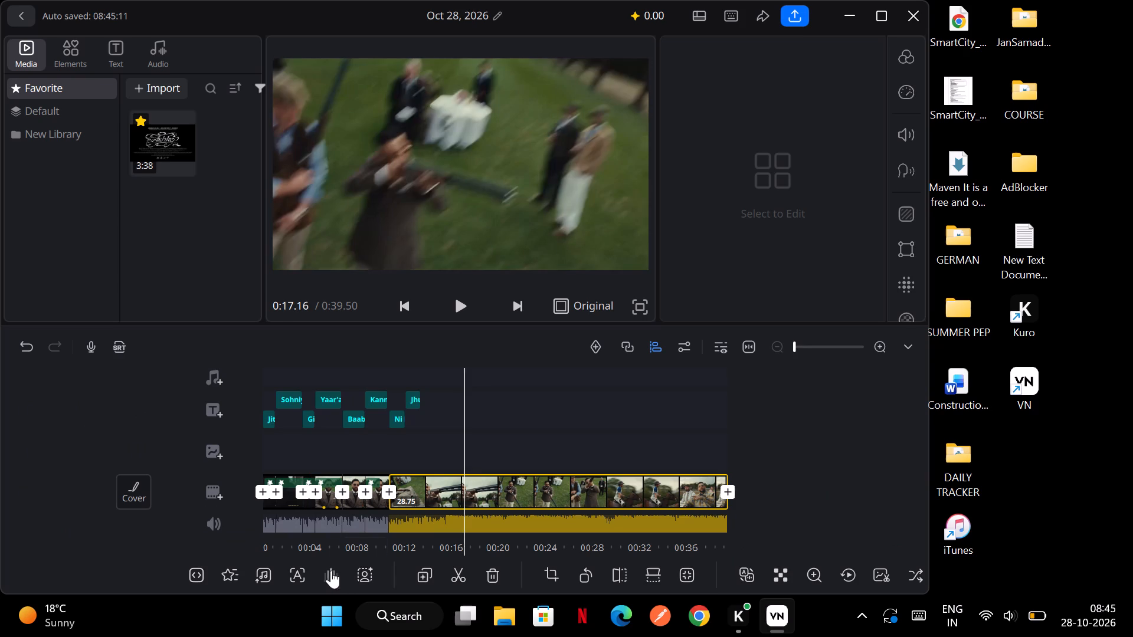
pyautogui.hscroll(3, 352, 425)
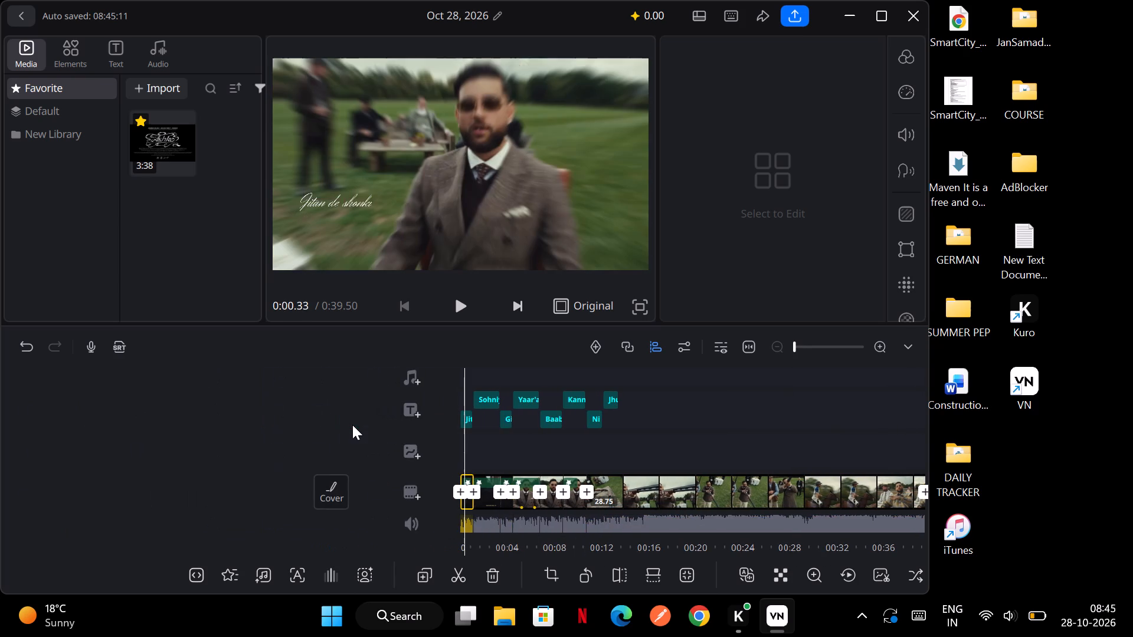
pyautogui.hscroll(-1, 352, 425)
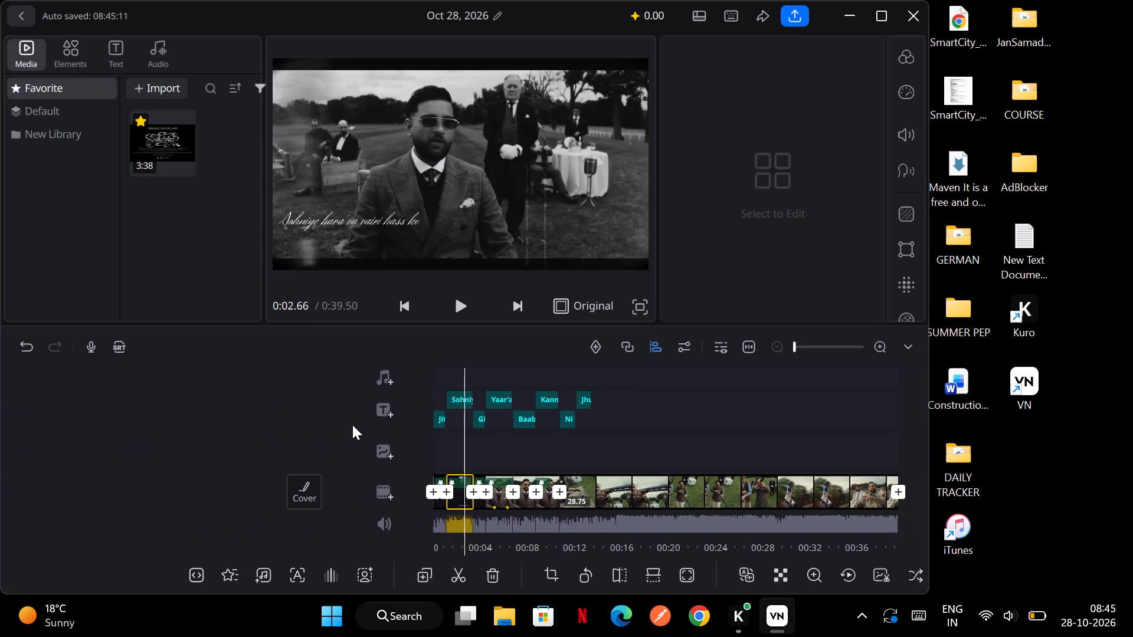
pyautogui.hscroll(-1, 352, 425)
pyautogui.hscroll(1, 352, 425)
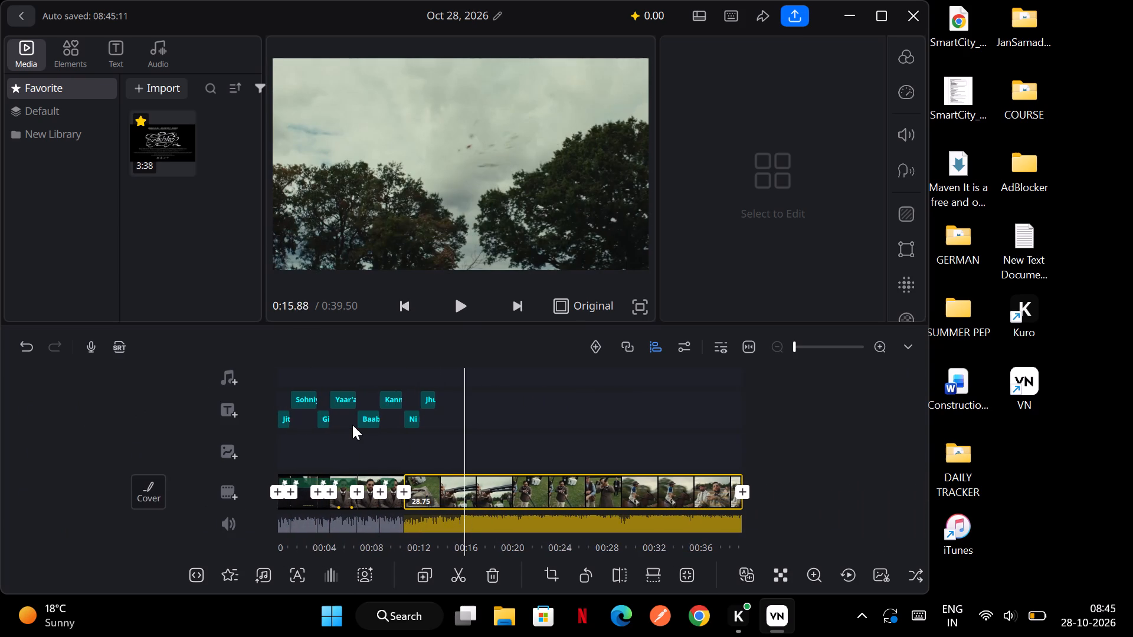
pyautogui.hscroll(4, 352, 425)
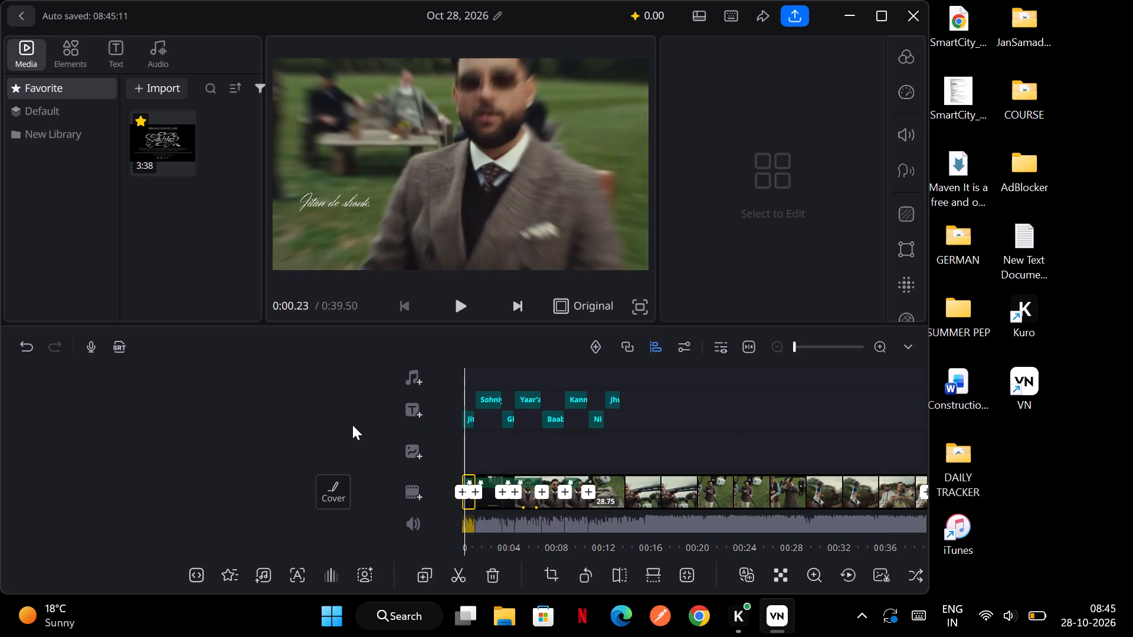
pyautogui.hscroll(-1, 352, 425)
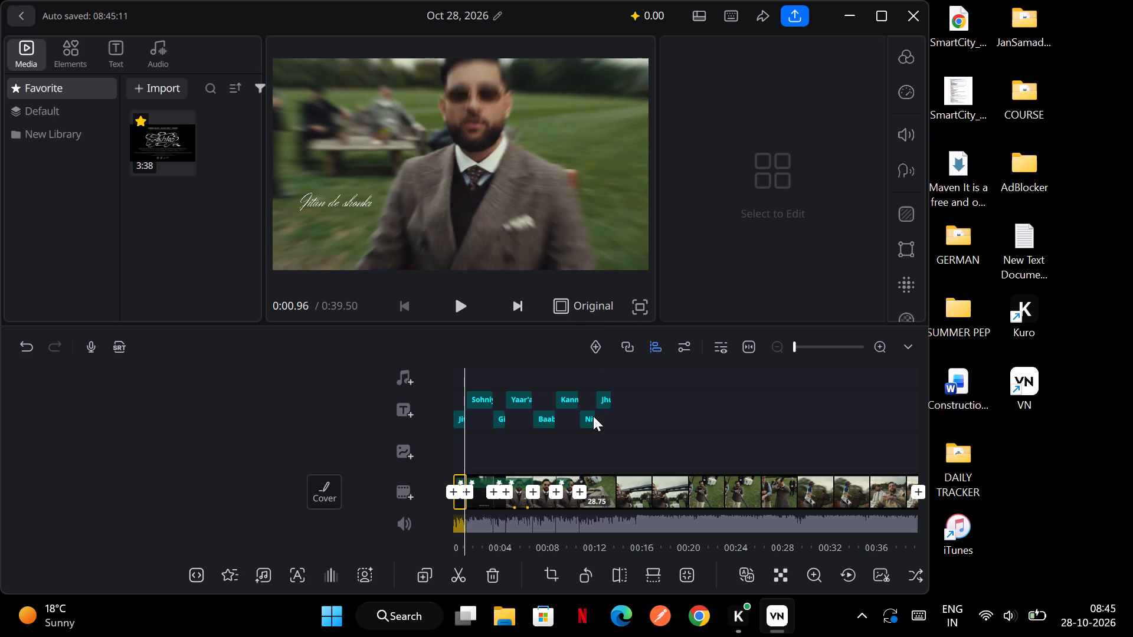
pyautogui.hscroll(1, 585, 464)
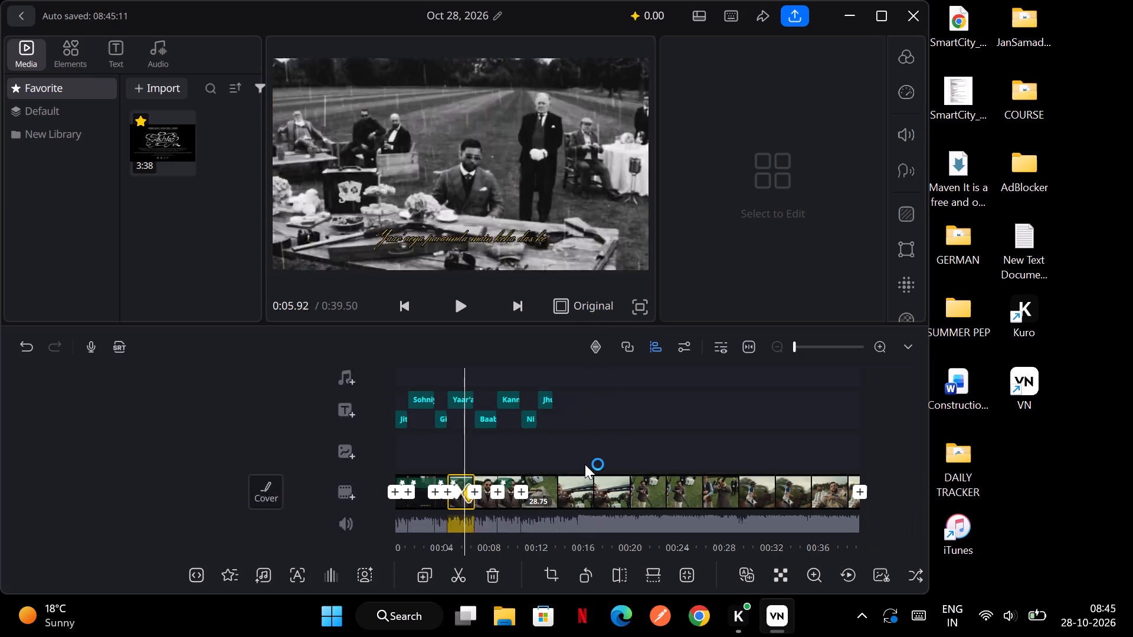
pyautogui.hscroll(2, 585, 464)
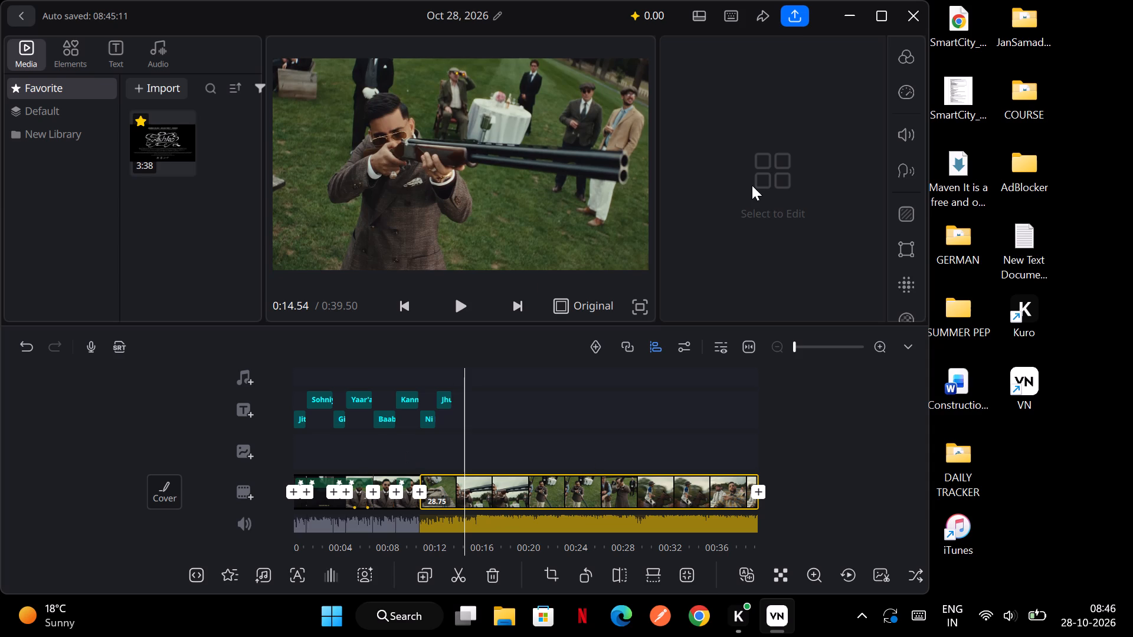
pyautogui.keyDown('ctrl'); pyautogui.scroll(4, 525, 393); pyautogui.keyUp('ctrl')
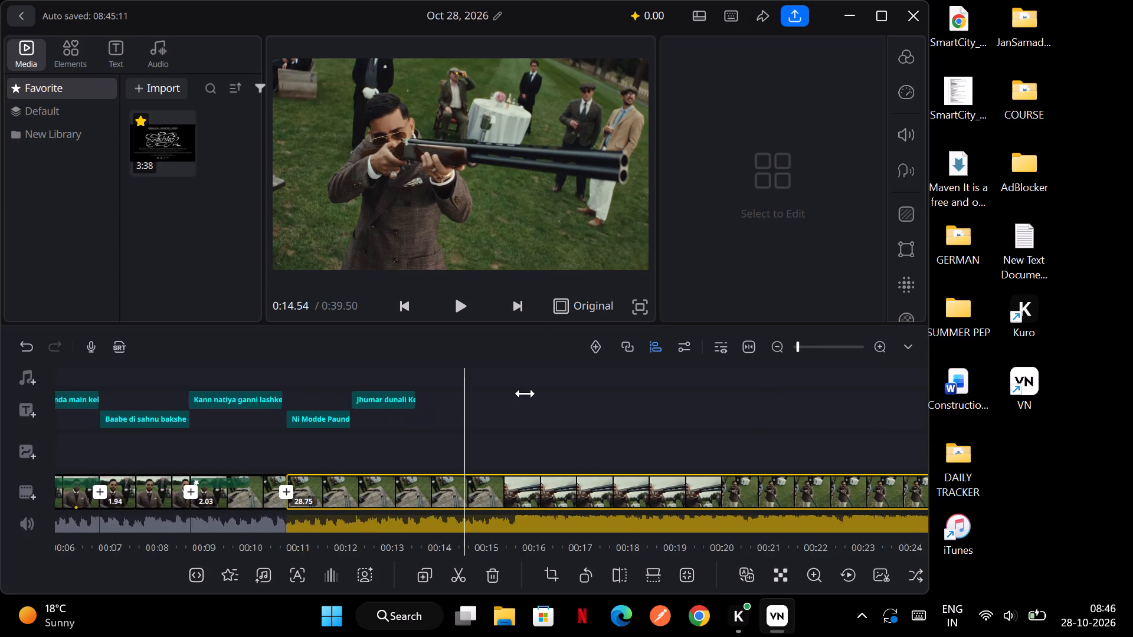
pyautogui.keyDown('ctrl'); pyautogui.scroll(1, 525, 393); pyautogui.keyUp('ctrl')
pyautogui.click(368, 401)
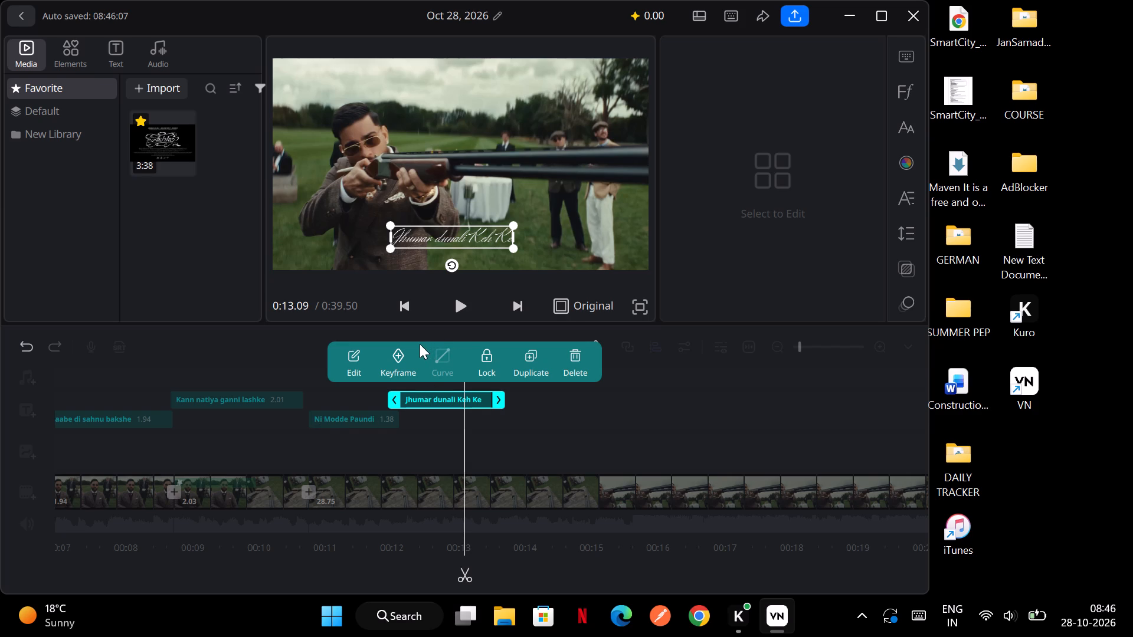
pyautogui.click(344, 426)
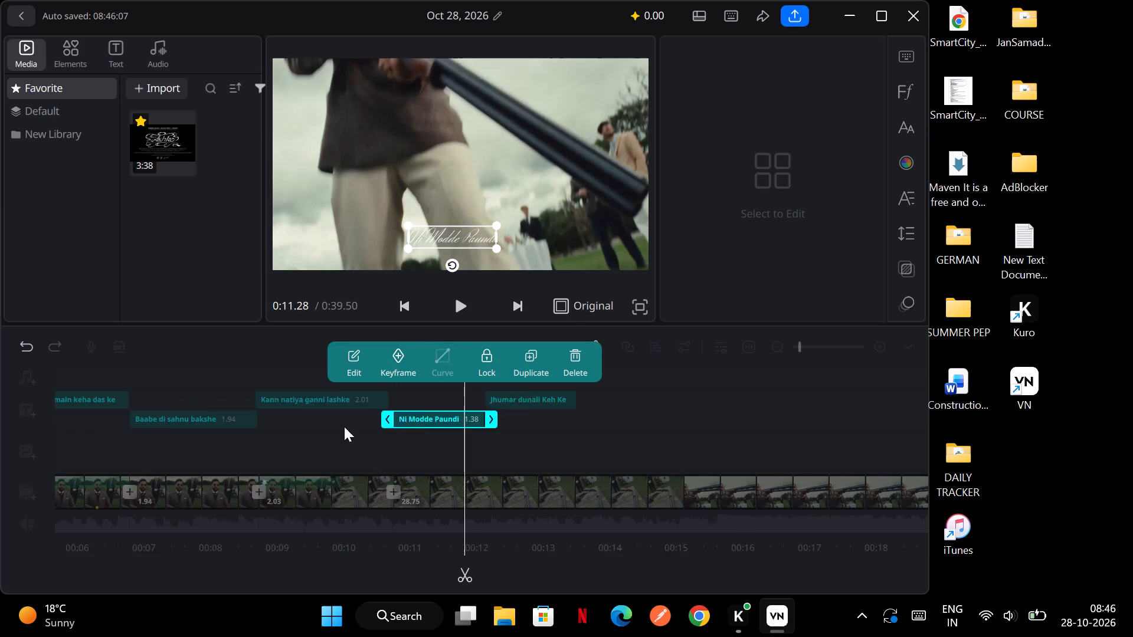
pyautogui.click(552, 477)
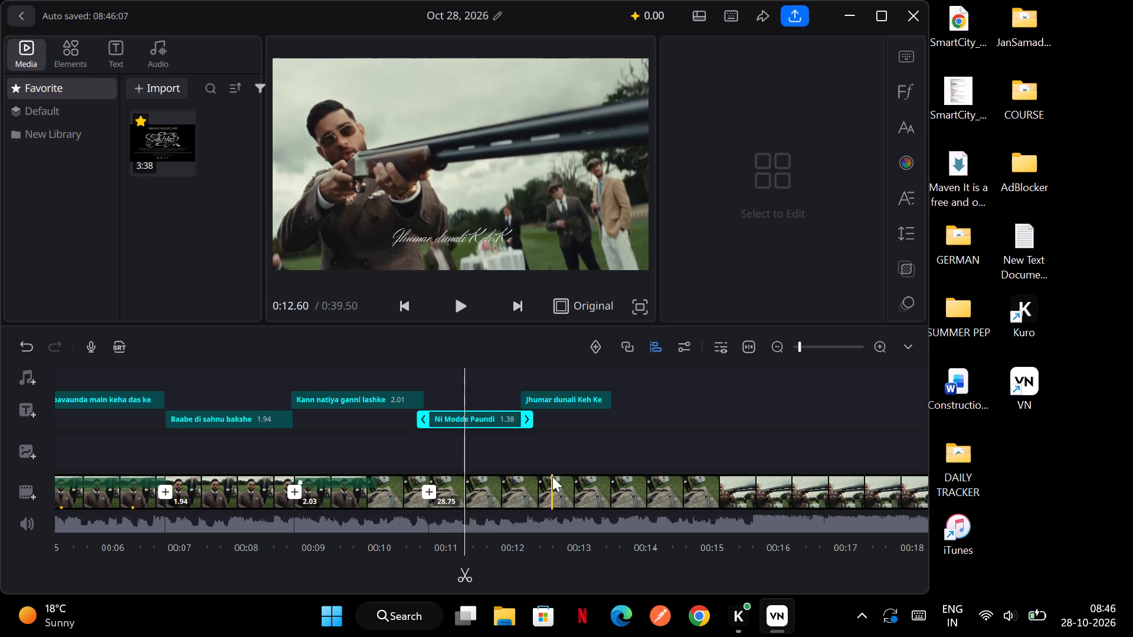
pyautogui.click(588, 488)
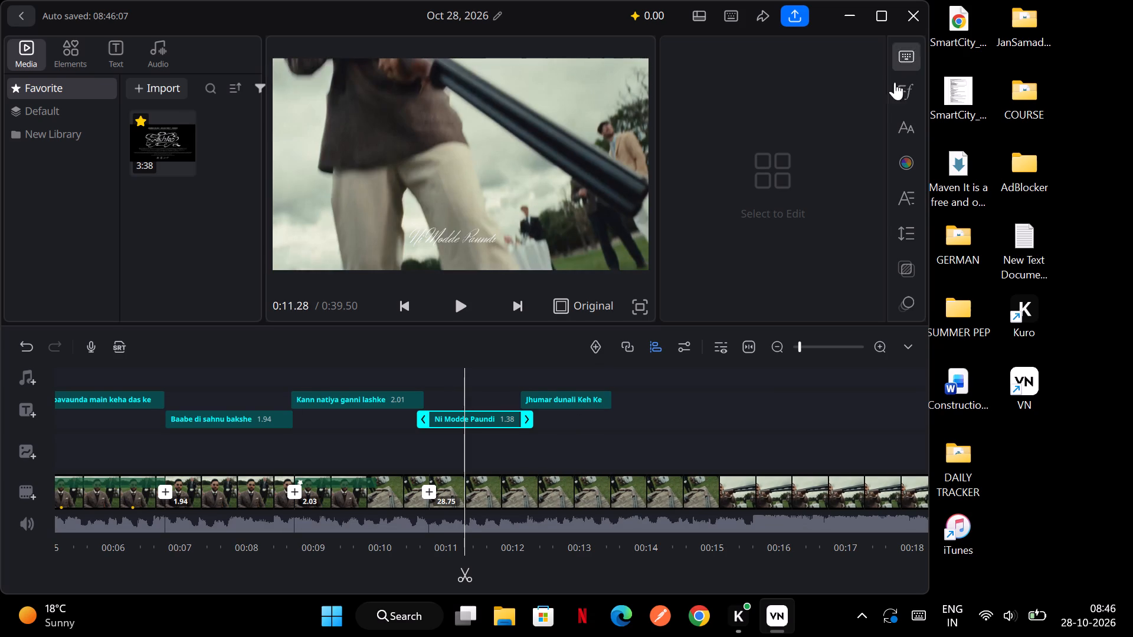
pyautogui.click(632, 428)
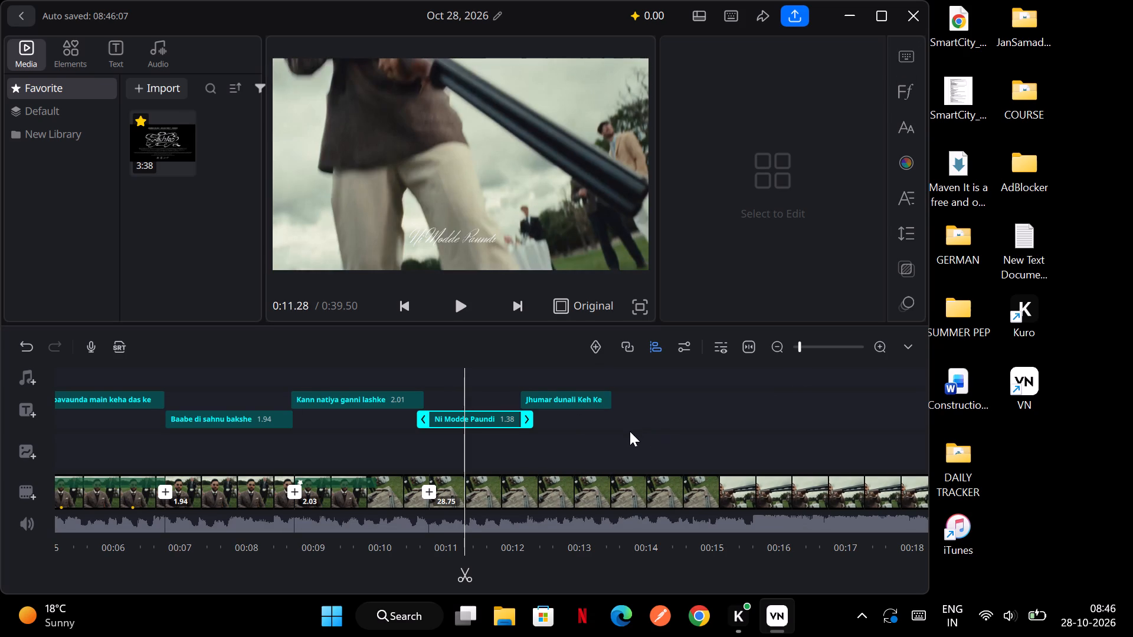
# Set the exposure of the last, 28.75 s video clip to +33.
pyautogui.click(615, 477)
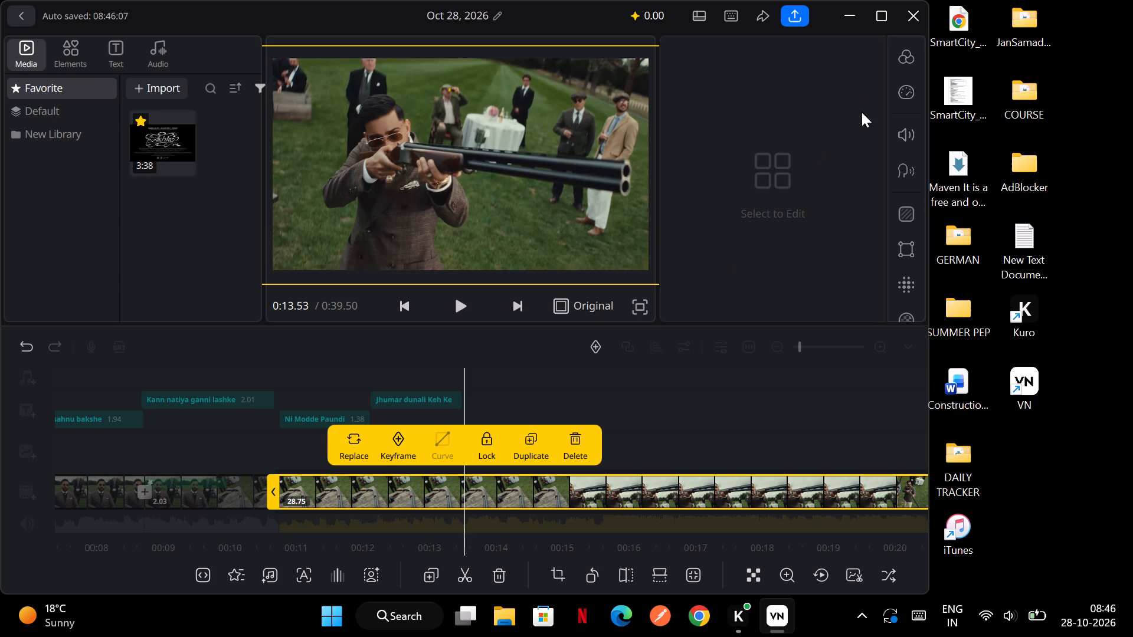
pyautogui.click(904, 59)
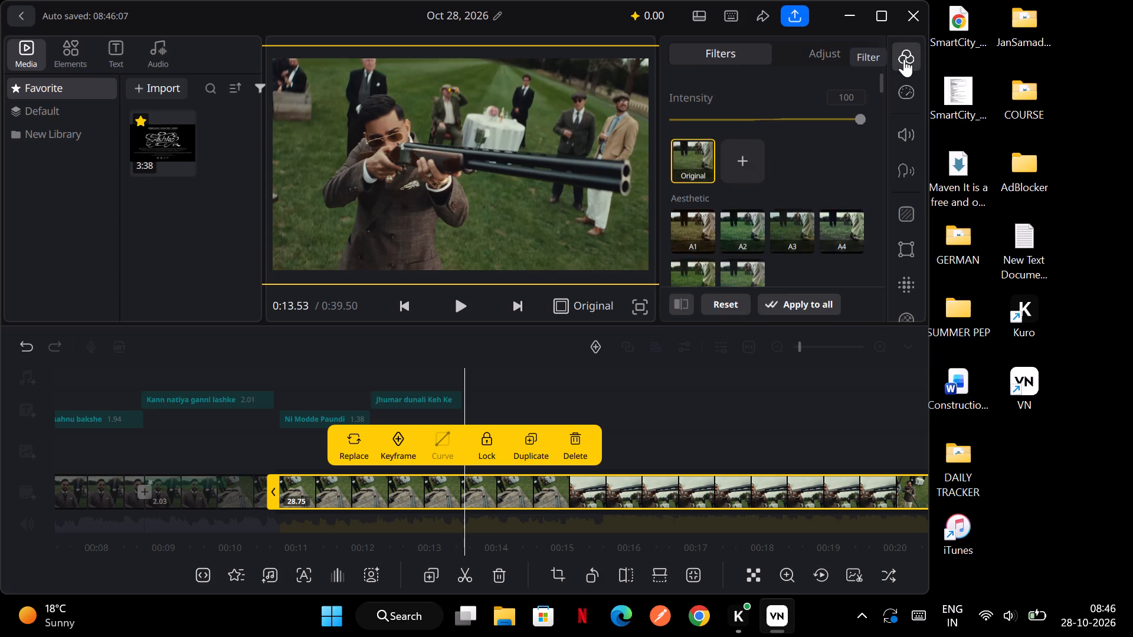
pyautogui.click(825, 62)
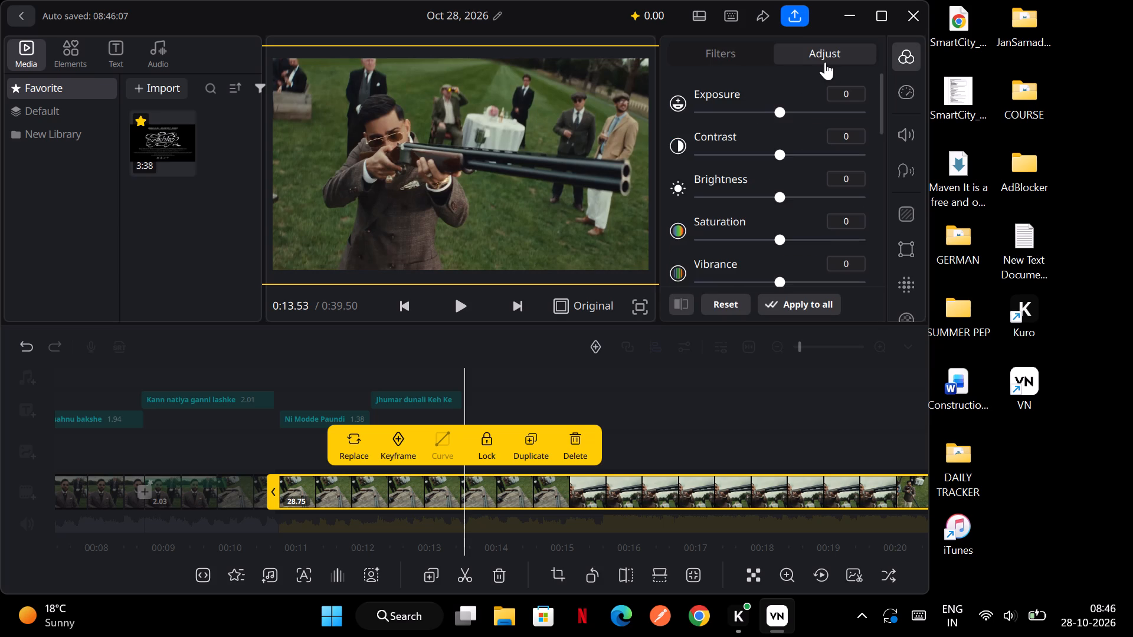
pyautogui.moveTo(777, 110); pyautogui.dragTo(733, 111)
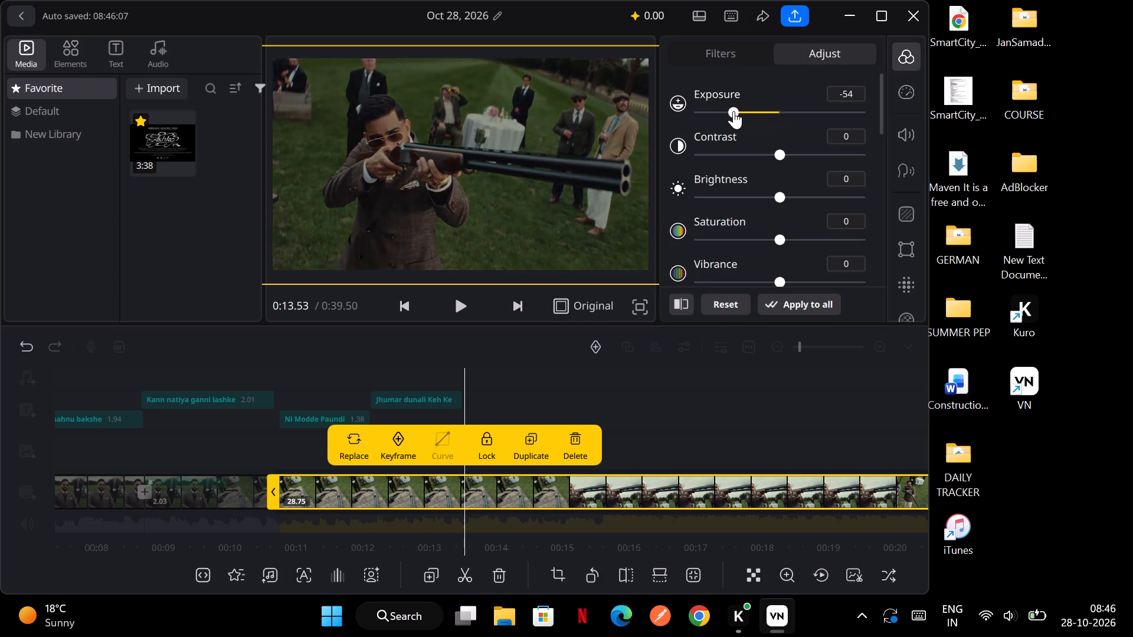
pyautogui.moveTo(733, 111); pyautogui.dragTo(805, 111)
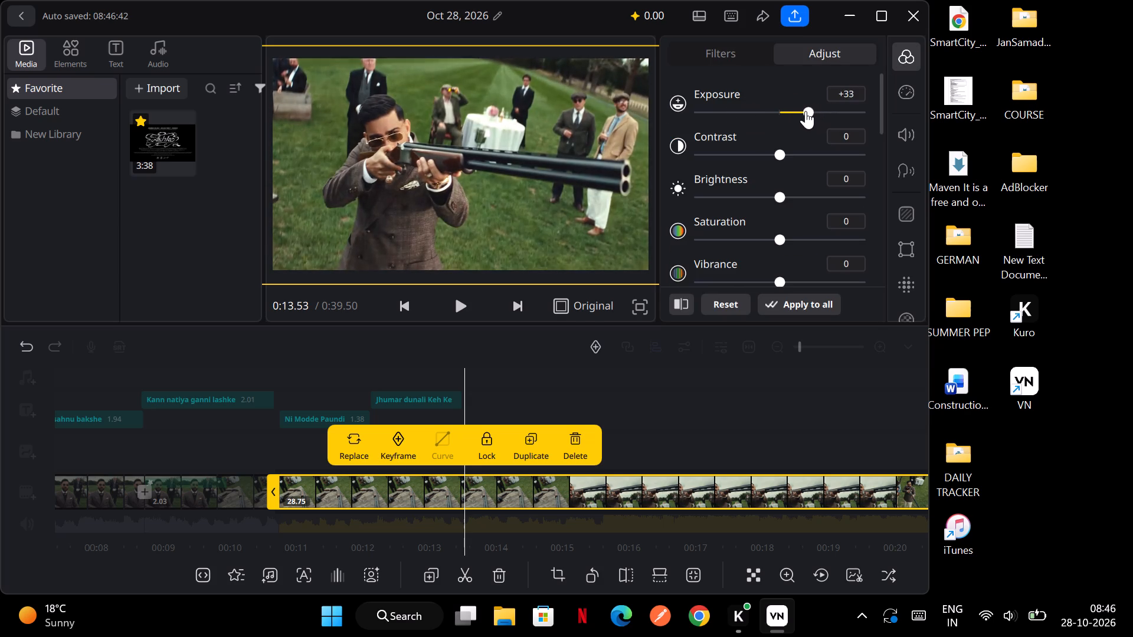
pyautogui.moveTo(805, 111); pyautogui.dragTo(800, 111)
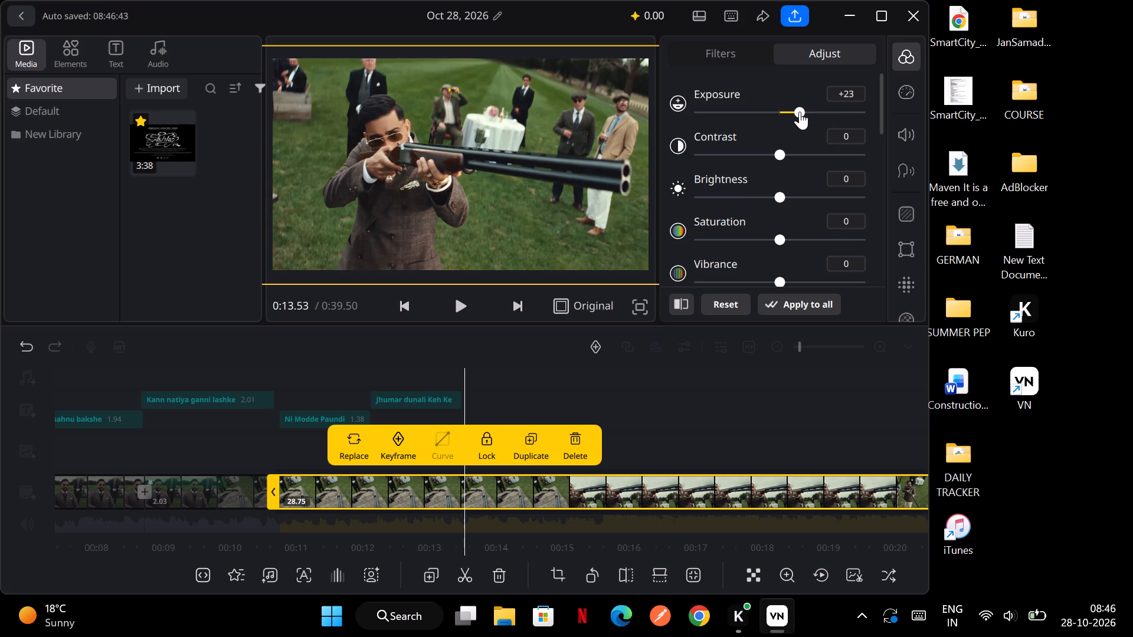
pyautogui.moveTo(800, 111); pyautogui.dragTo(798, 110)
pyautogui.moveTo(798, 110); pyautogui.dragTo(808, 109)
pyautogui.moveTo(808, 109); pyautogui.dragTo(808, 108)
# Set the 28.75 s clip's contrast to +20 and its brightness to -22.
pyautogui.moveTo(783, 150); pyautogui.dragTo(797, 151)
pyautogui.moveTo(782, 160); pyautogui.dragTo(761, 159)
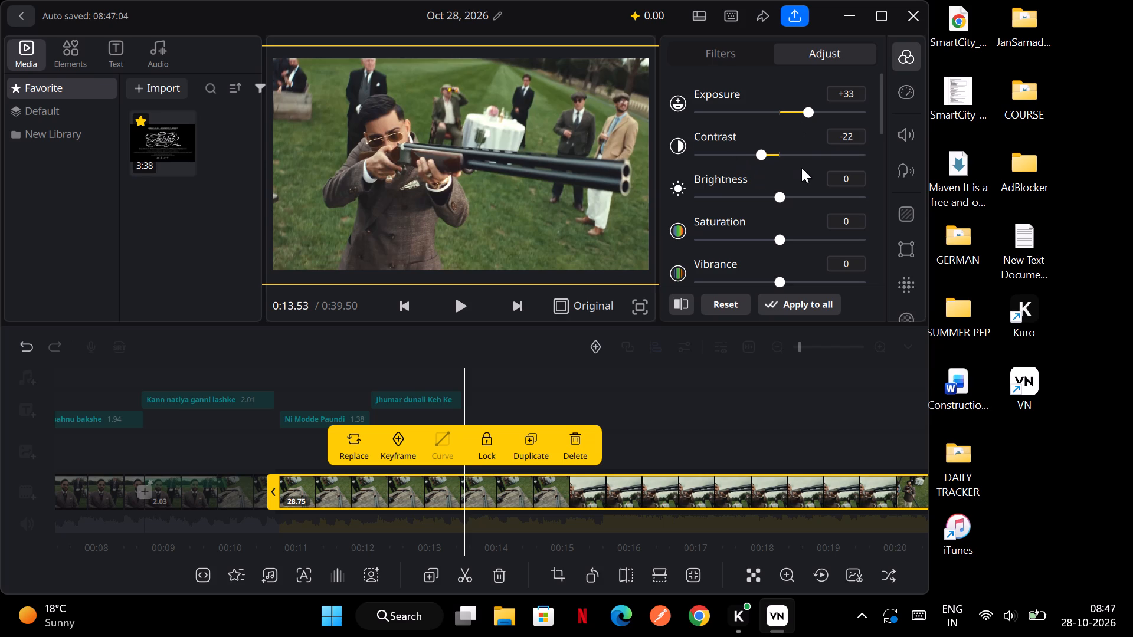
pyautogui.moveTo(762, 152); pyautogui.dragTo(797, 153)
pyautogui.click(778, 194)
pyautogui.moveTo(778, 194); pyautogui.dragTo(763, 195)
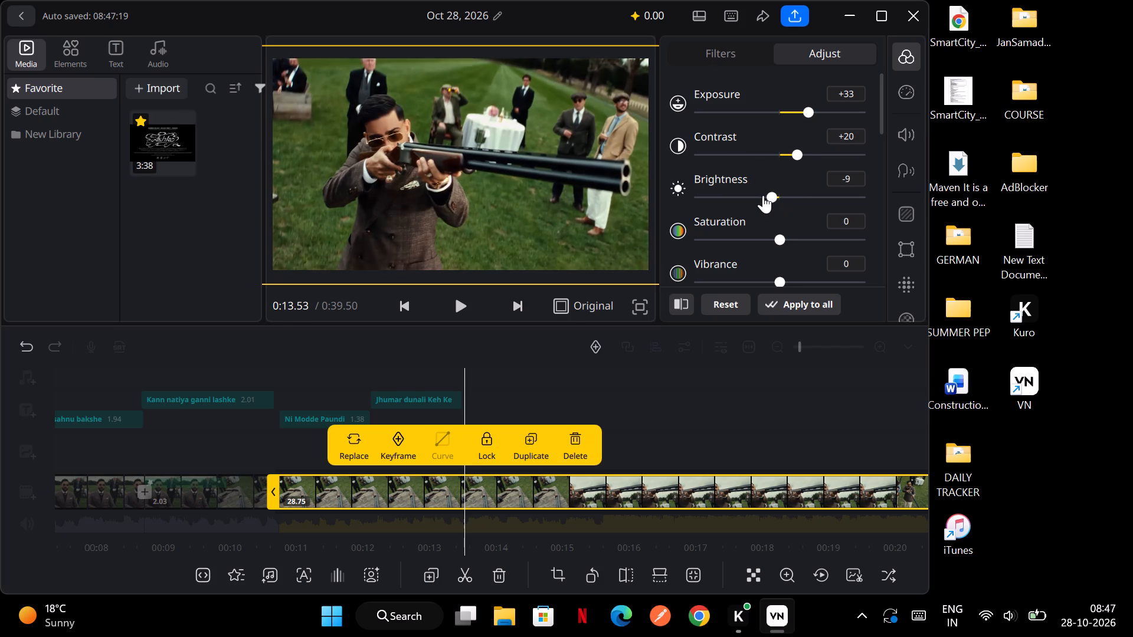
pyautogui.moveTo(763, 195); pyautogui.dragTo(761, 195)
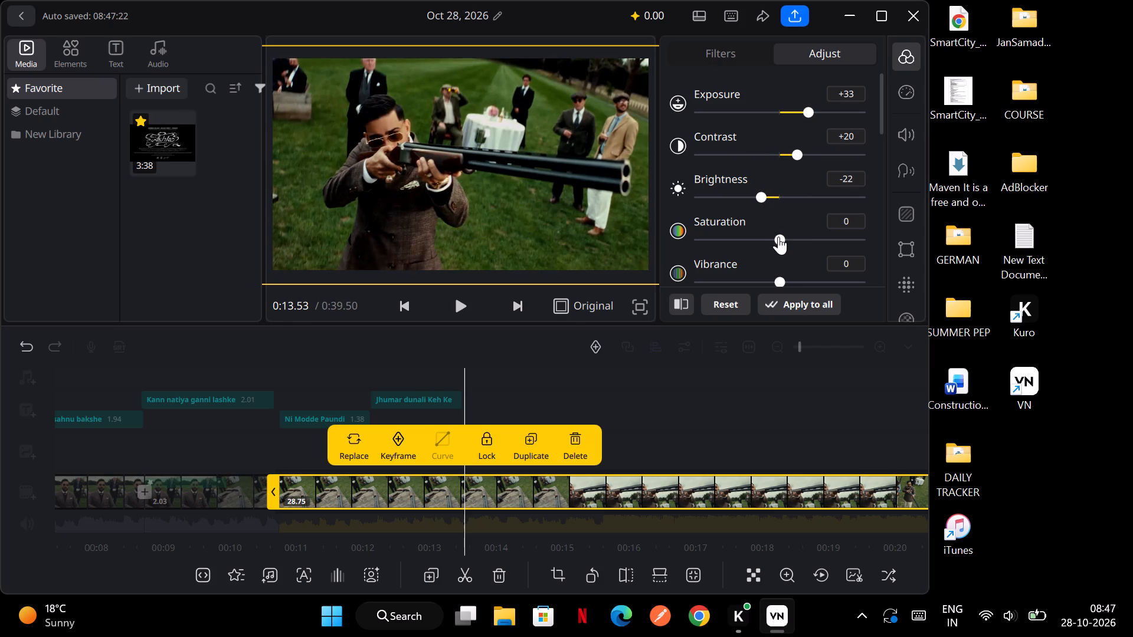
# Reduce the 28.75 s clip's saturation to -79 for a nearly black-and-white look.
pyautogui.moveTo(778, 237); pyautogui.dragTo(703, 223)
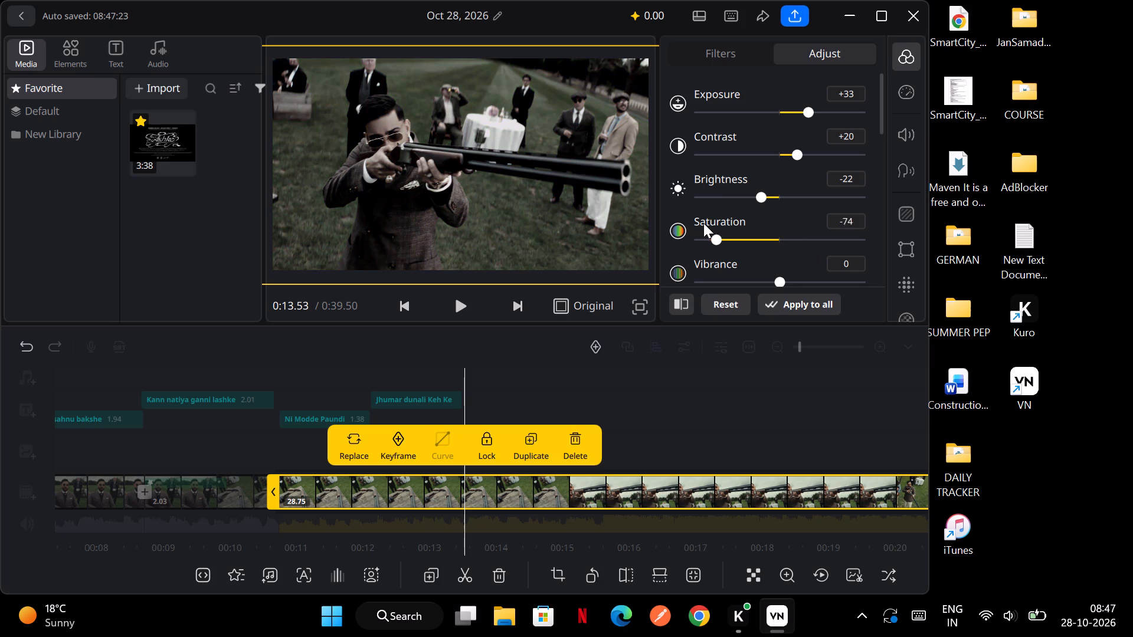
pyautogui.moveTo(703, 223); pyautogui.dragTo(705, 235)
pyautogui.moveTo(705, 235); pyautogui.dragTo(712, 235)
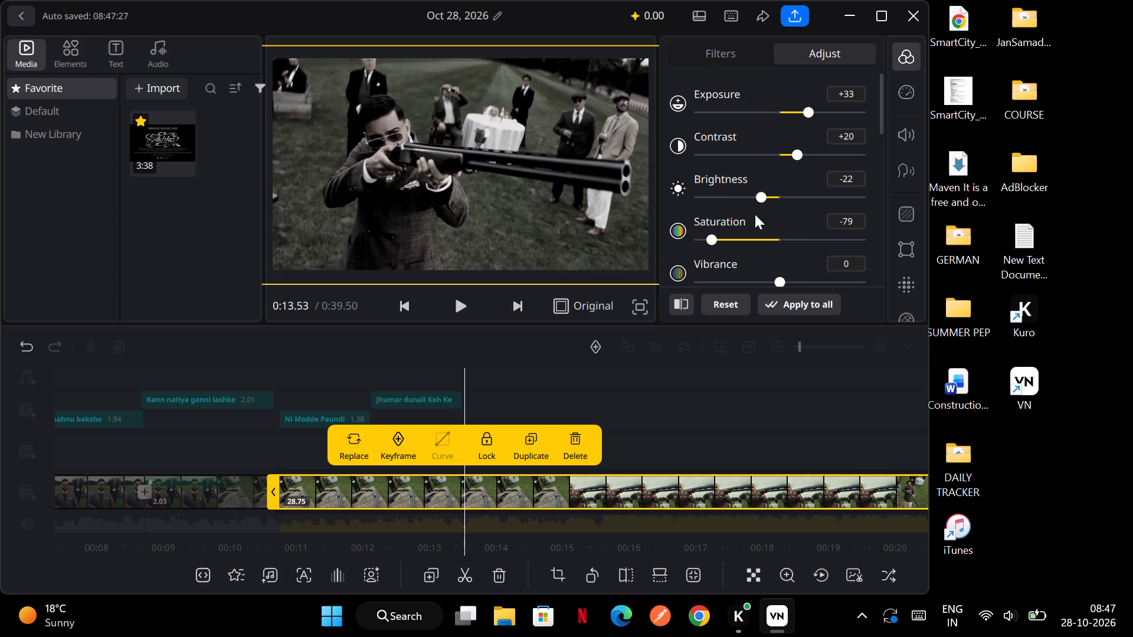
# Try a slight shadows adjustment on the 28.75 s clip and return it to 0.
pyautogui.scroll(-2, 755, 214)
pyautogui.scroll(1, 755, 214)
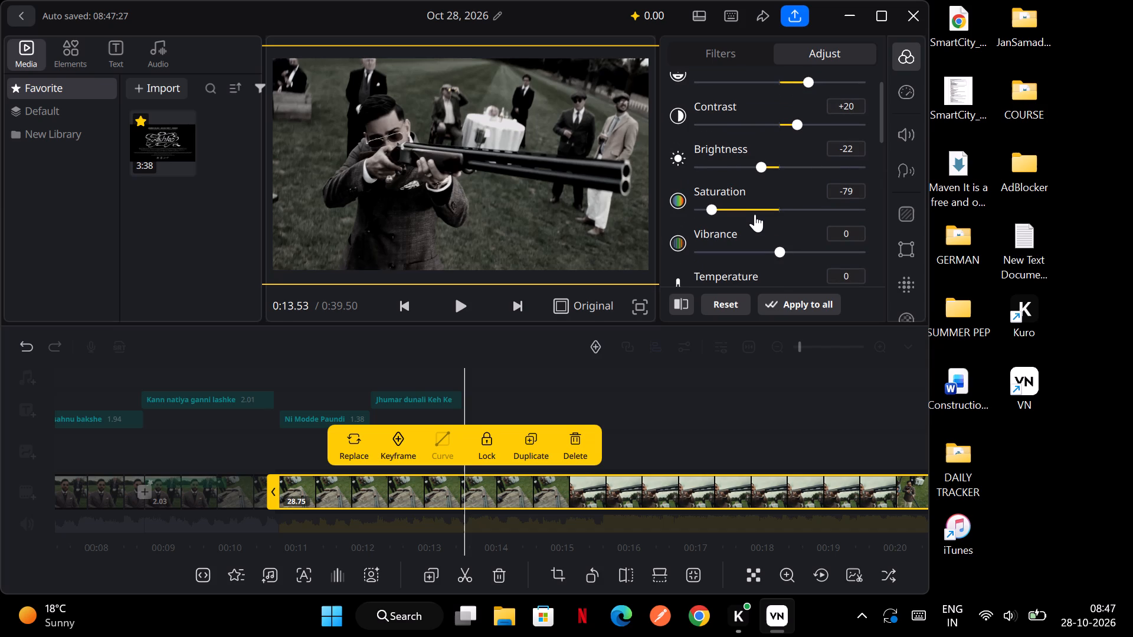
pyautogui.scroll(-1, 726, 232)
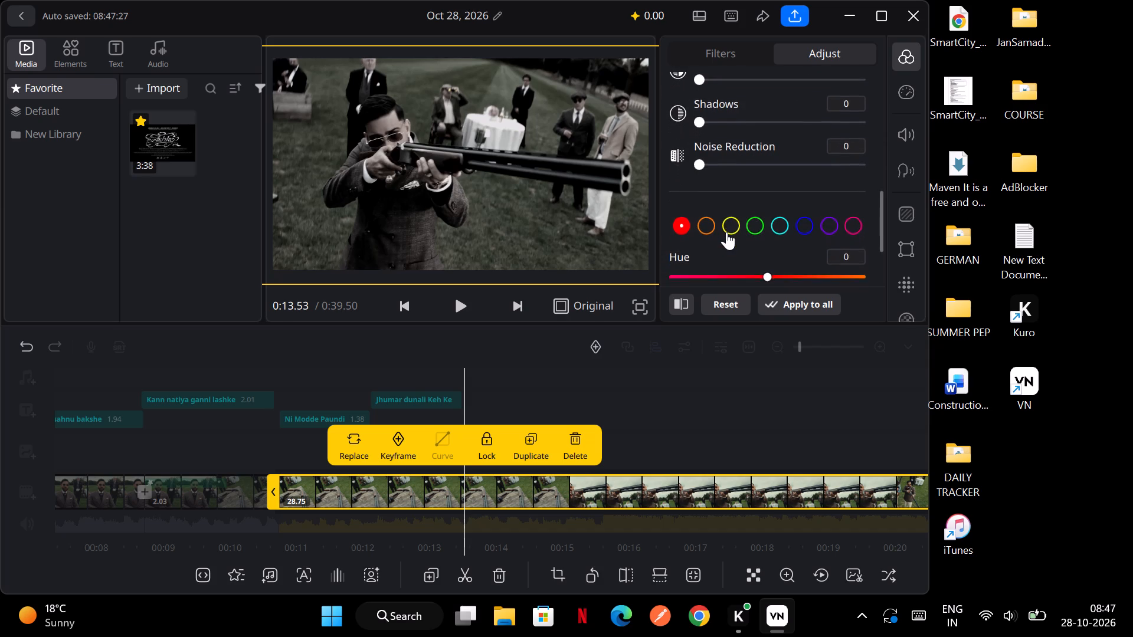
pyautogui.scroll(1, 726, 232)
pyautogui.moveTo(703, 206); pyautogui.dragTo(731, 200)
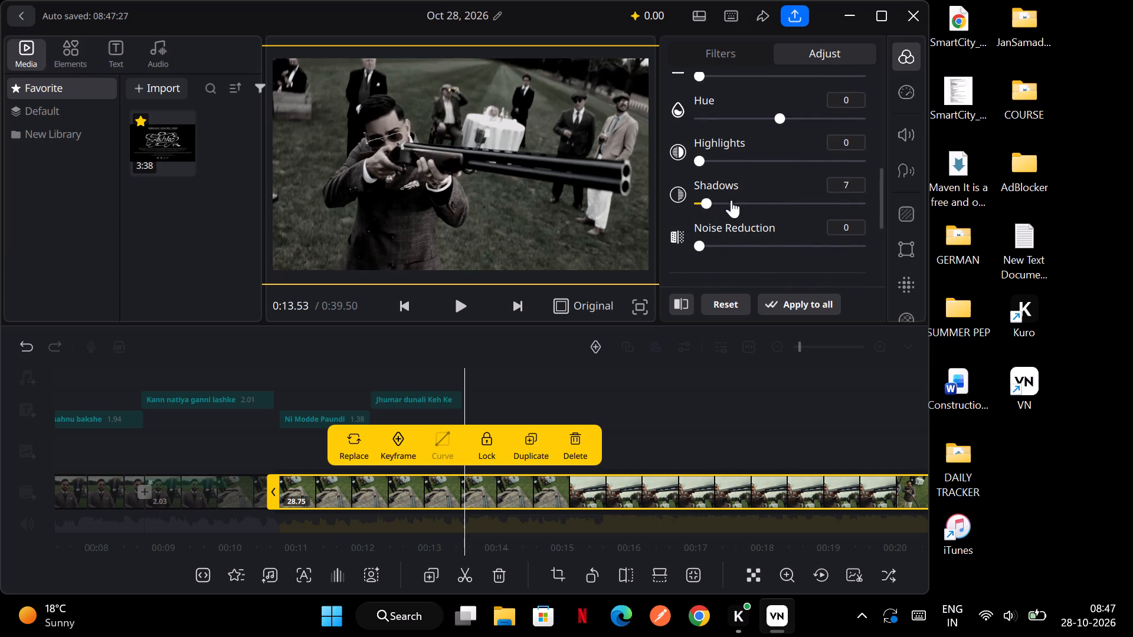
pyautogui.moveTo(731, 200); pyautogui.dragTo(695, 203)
# Set the 28.75 s clip's red range to hue +17 and saturation +13, closing the other program's background window.
pyautogui.scroll(-1, 695, 203)
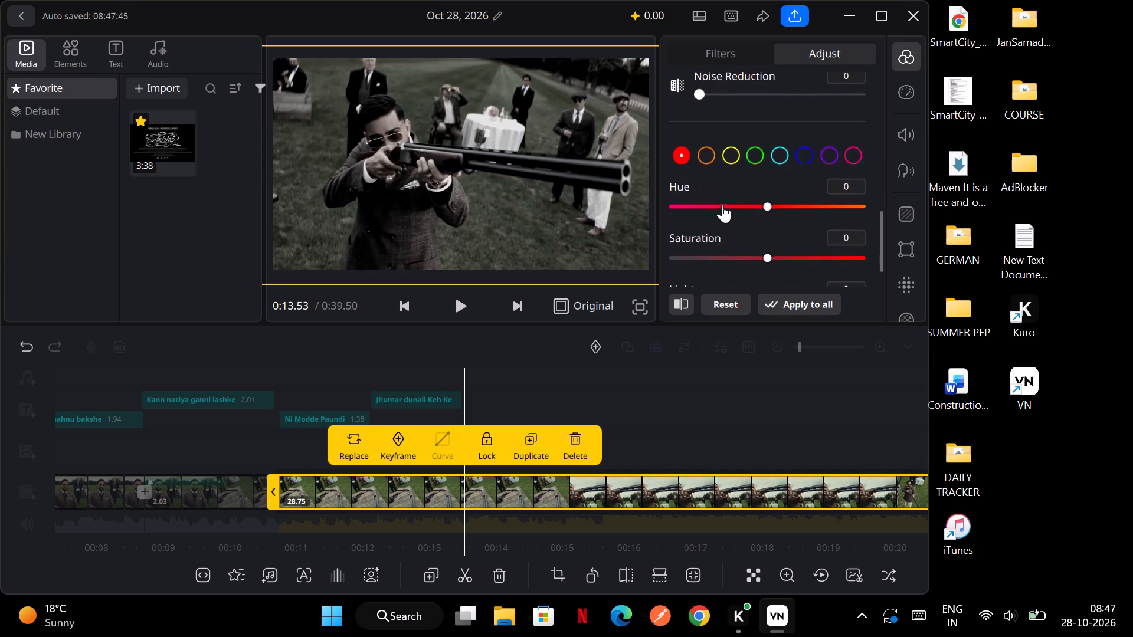
pyautogui.moveTo(764, 204); pyautogui.dragTo(738, 206)
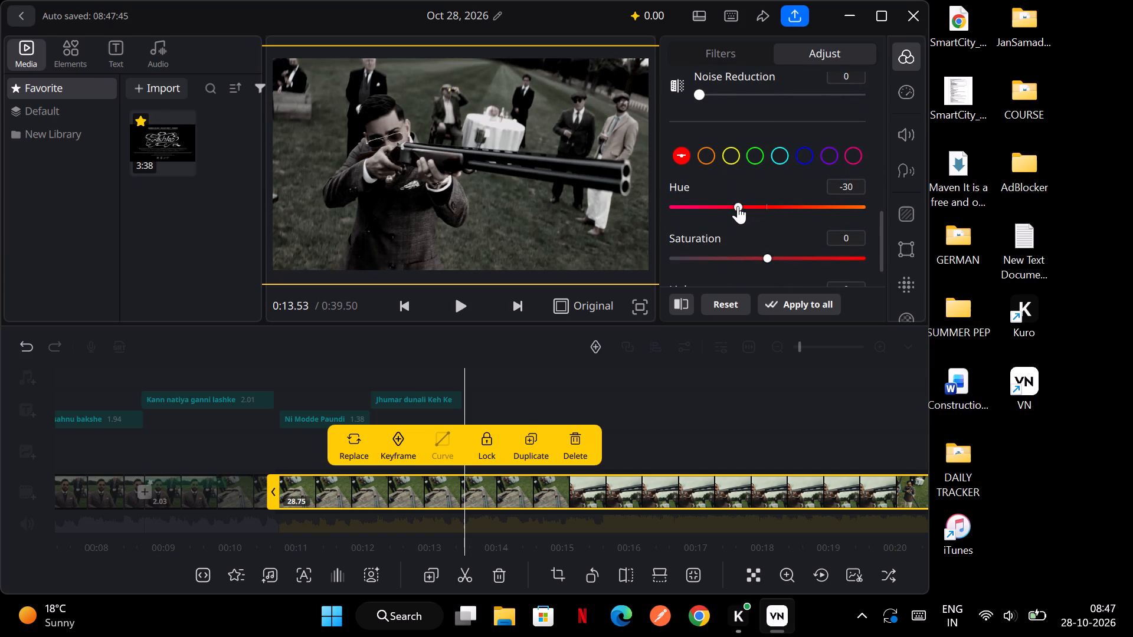
pyautogui.moveTo(738, 206); pyautogui.dragTo(788, 208)
pyautogui.moveTo(788, 208); pyautogui.dragTo(782, 211)
pyautogui.moveTo(782, 211); pyautogui.dragTo(784, 210)
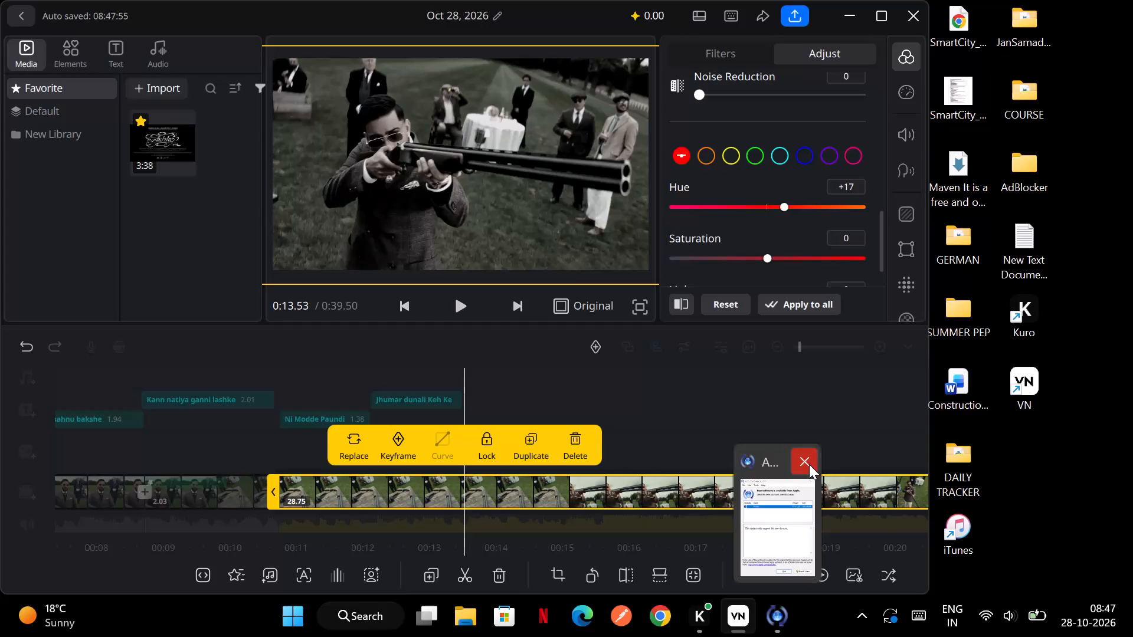
pyautogui.click(809, 464)
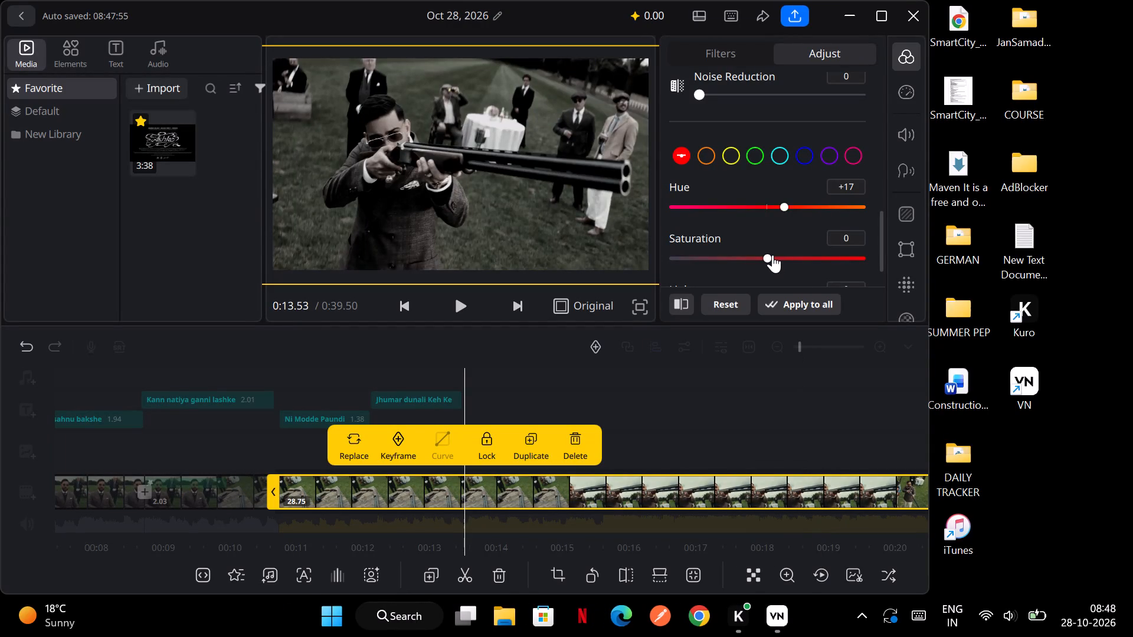
pyautogui.moveTo(772, 255); pyautogui.dragTo(780, 252)
# Maximise the editor window and set the clip's red hue to -23.
pyautogui.click(877, 13)
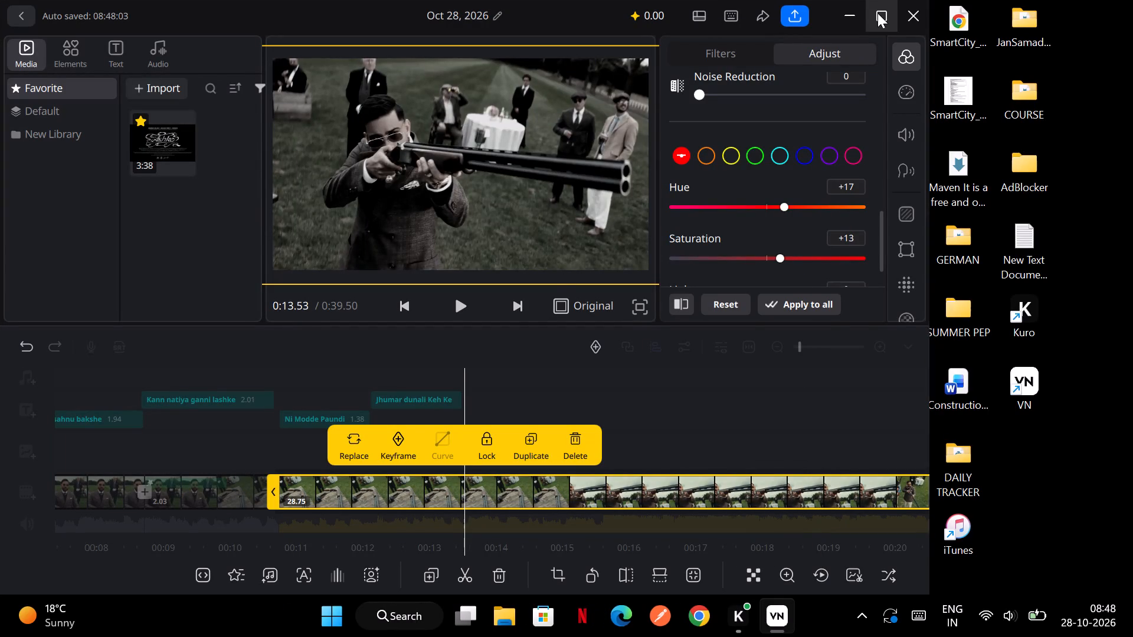
pyautogui.moveTo(974, 208); pyautogui.dragTo(965, 211)
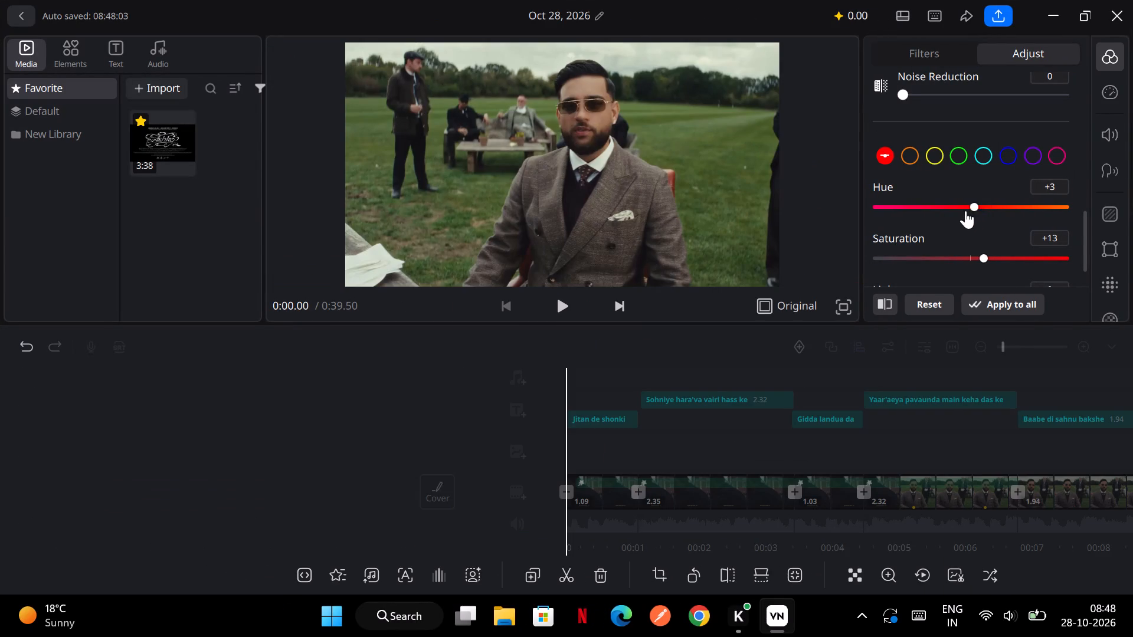
pyautogui.moveTo(965, 211); pyautogui.dragTo(948, 216)
# Examine the preview from the "Baabe di sahnu bakshe" caption to just past "Jhumar dunali Keh Ke", checking the 28.75 s clip's look.
pyautogui.hscroll(-3, 987, 374)
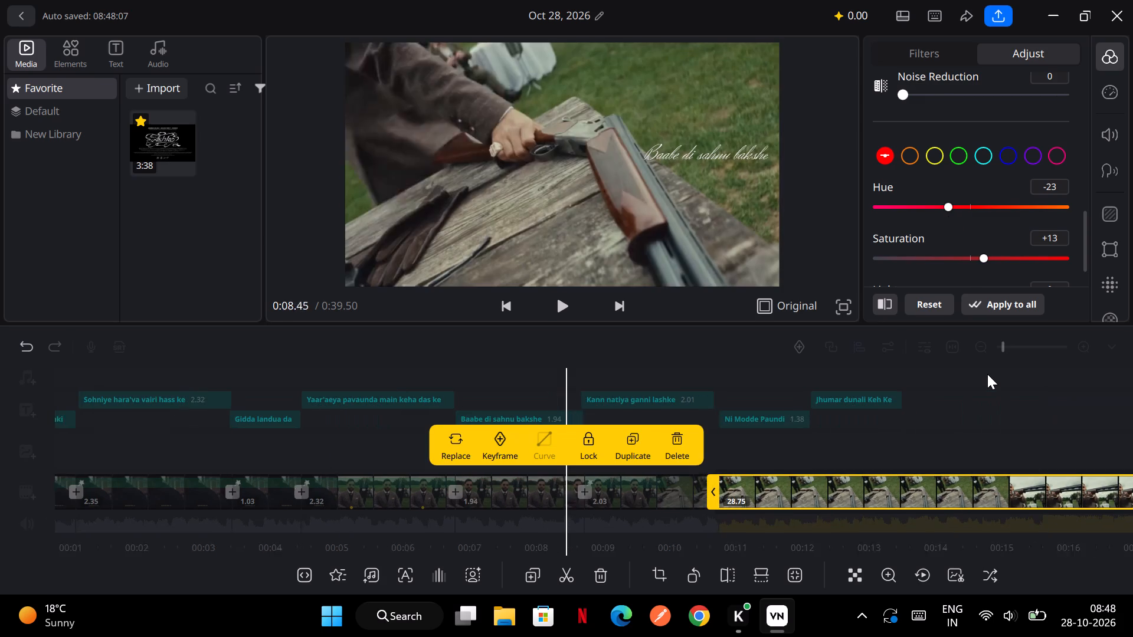
pyautogui.hscroll(-2, 987, 374)
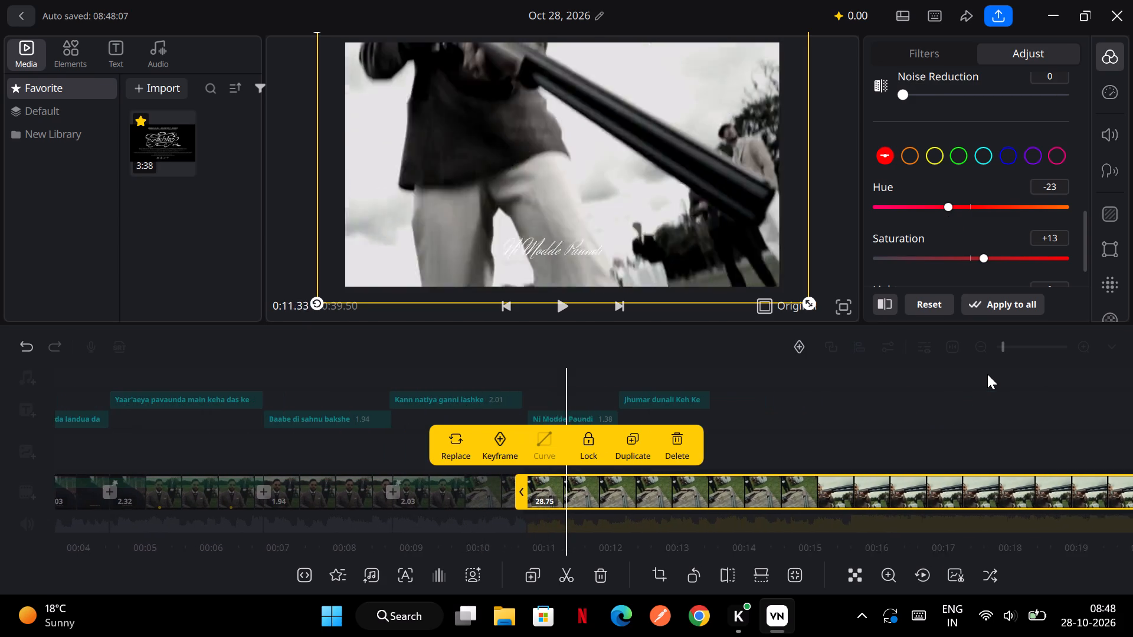
pyautogui.hscroll(-1, 987, 374)
pyautogui.scroll(1, 987, 374)
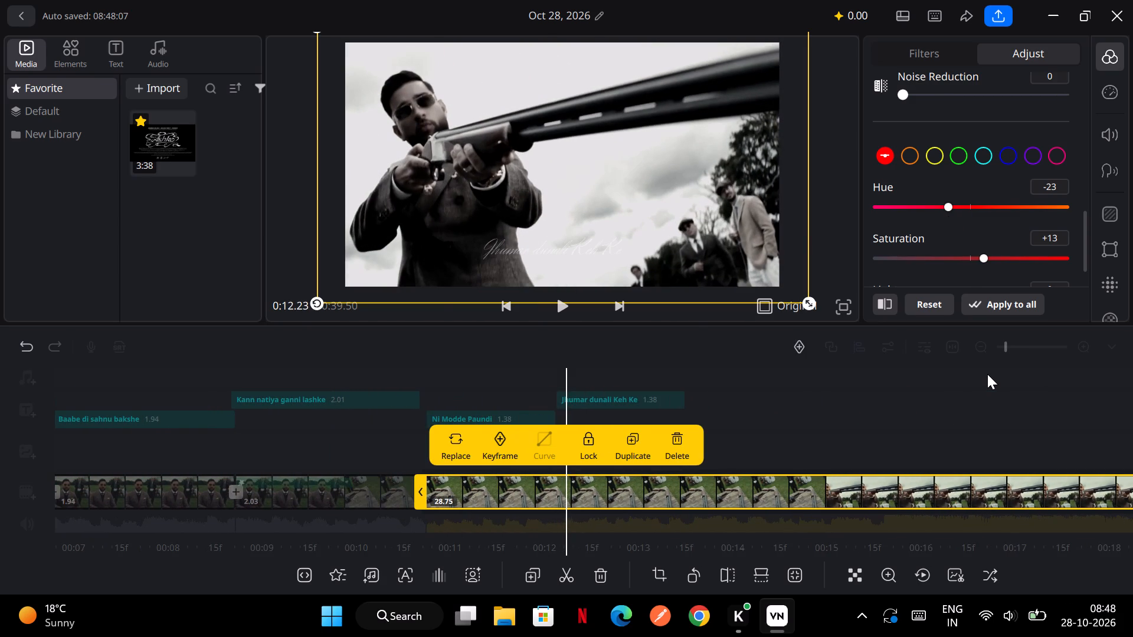
pyautogui.hscroll(-4, 987, 374)
pyautogui.hscroll(1, 987, 374)
pyautogui.hscroll(-1, 987, 374)
pyautogui.hscroll(1, 987, 374)
pyautogui.hscroll(-3, 987, 374)
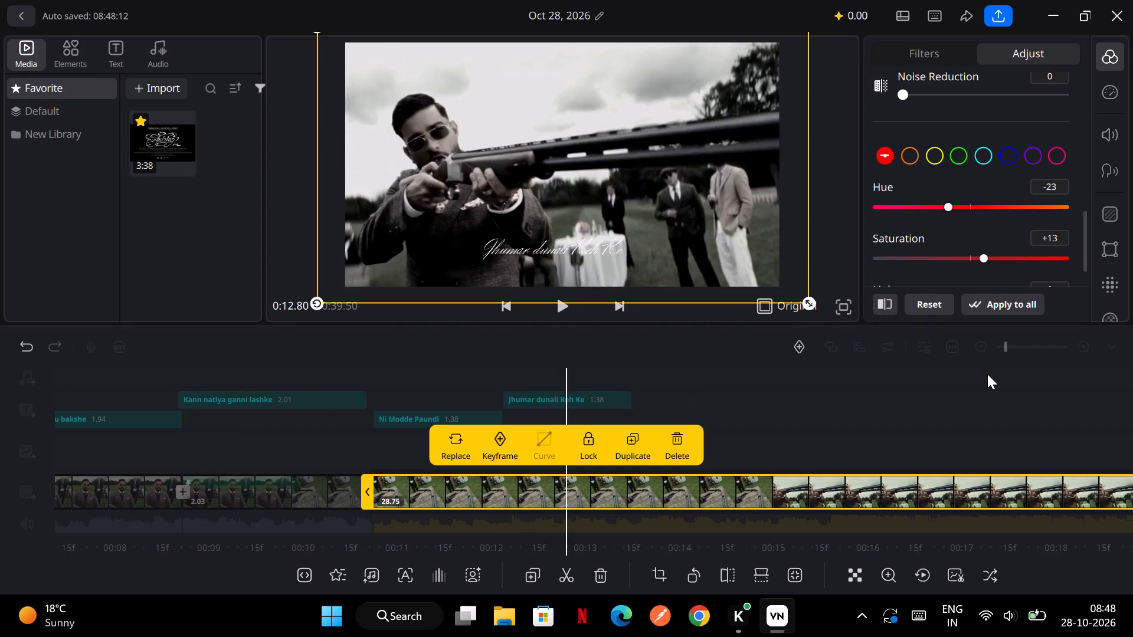
pyautogui.hscroll(-1, 987, 374)
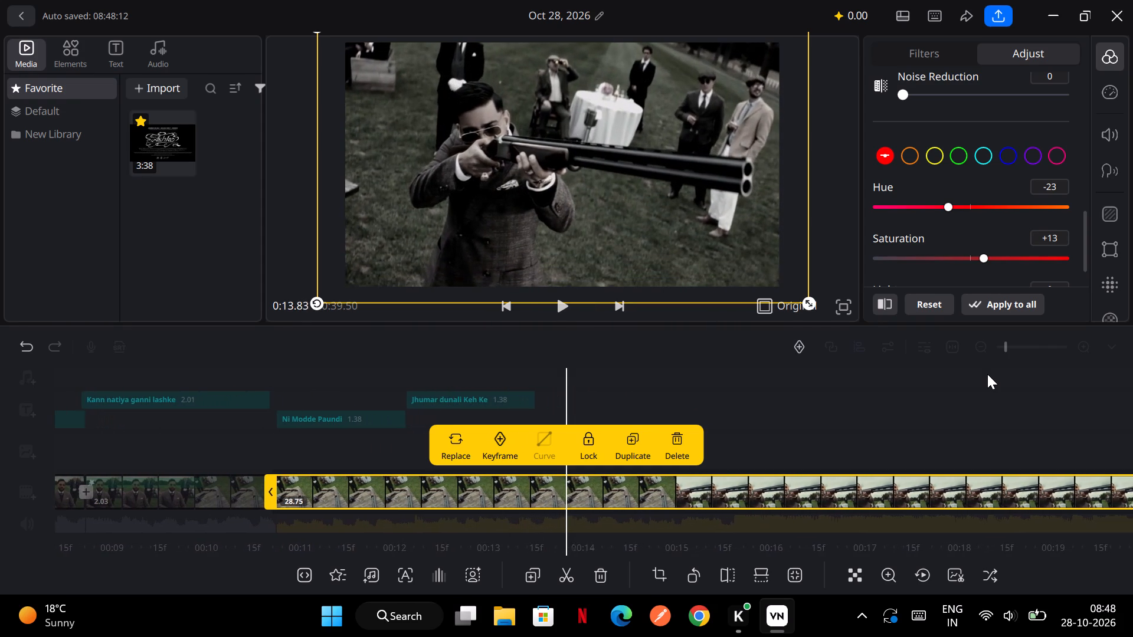
pyautogui.hscroll(-1, 987, 374)
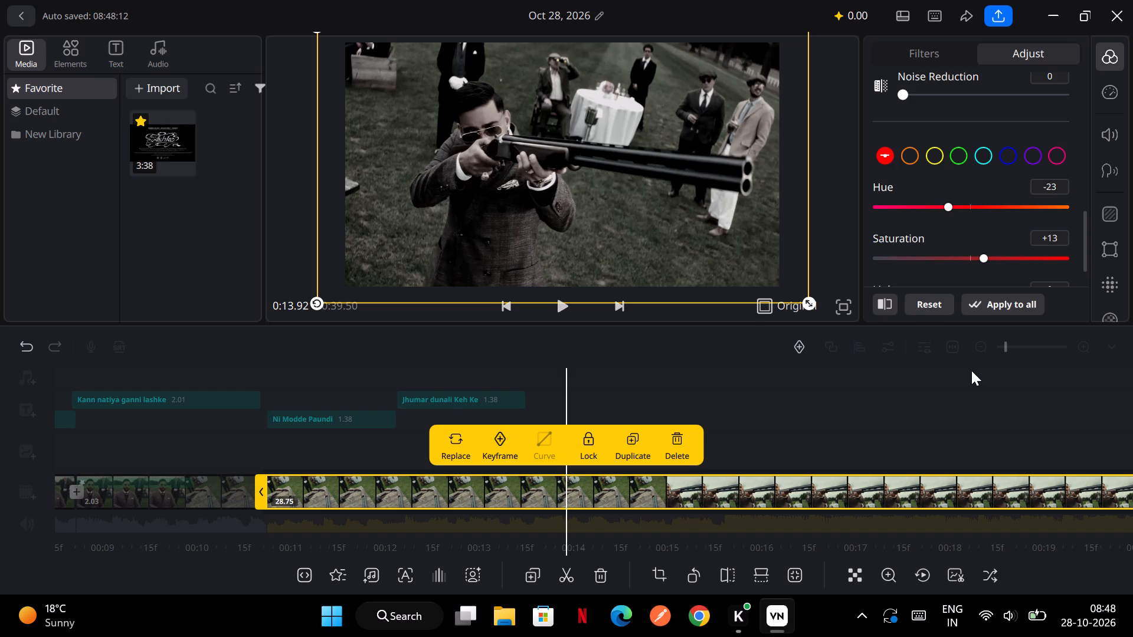
# Set the 28.75 s clip's green range to hue -36 and saturation -39.
pyautogui.click(964, 160)
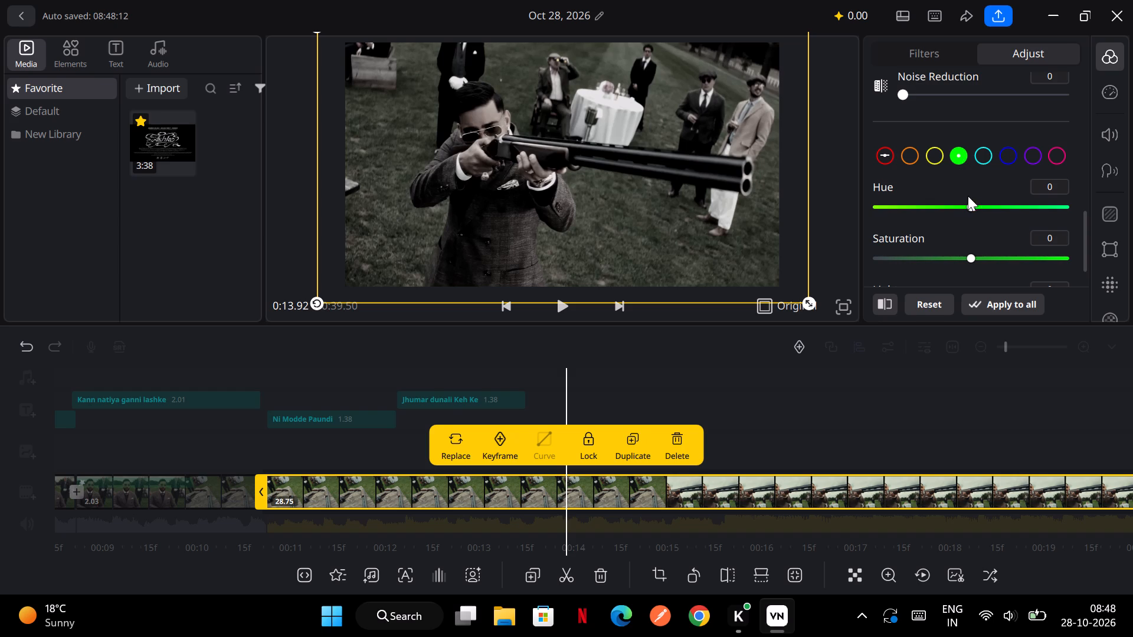
pyautogui.moveTo(972, 205); pyautogui.dragTo(935, 216)
pyautogui.moveTo(935, 216); pyautogui.dragTo(895, 217)
pyautogui.moveTo(895, 217); pyautogui.dragTo(1039, 183)
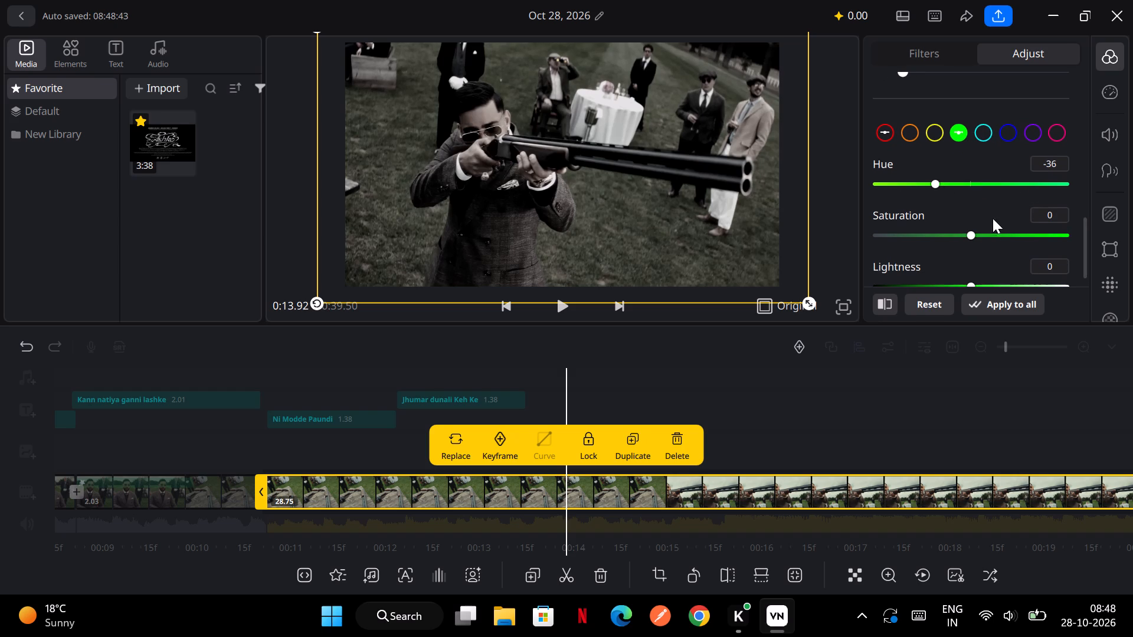
pyautogui.moveTo(975, 232); pyautogui.dragTo(895, 260)
pyautogui.moveTo(895, 260); pyautogui.dragTo(933, 252)
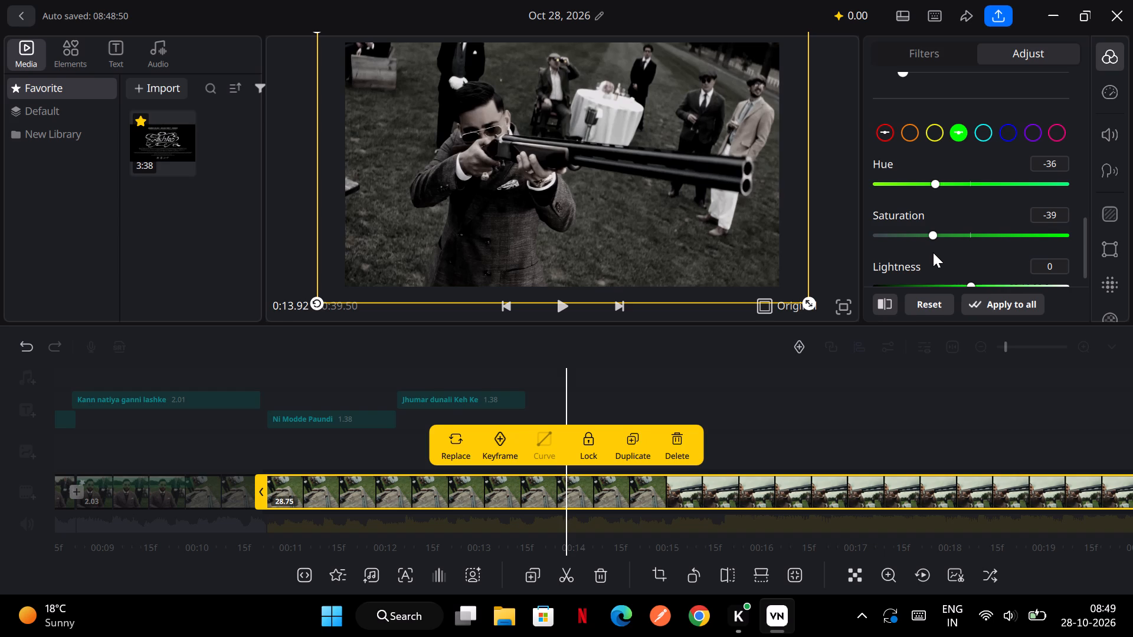
# Set the 28.75 s clip's cyan hue to -30.
pyautogui.scroll(-1, 936, 235)
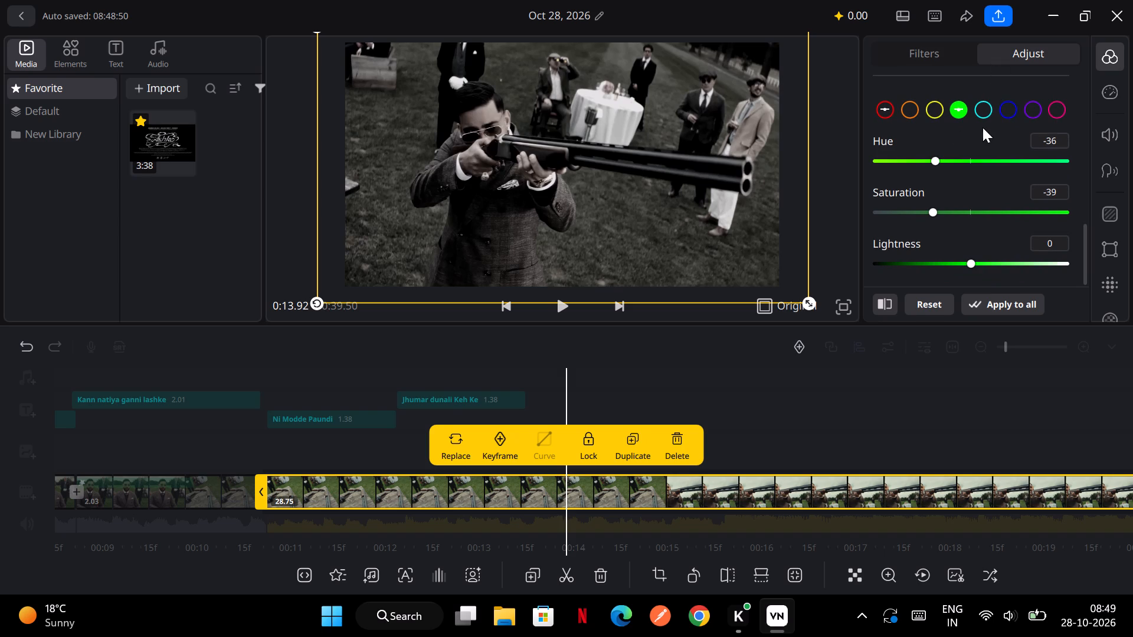
pyautogui.click(982, 114)
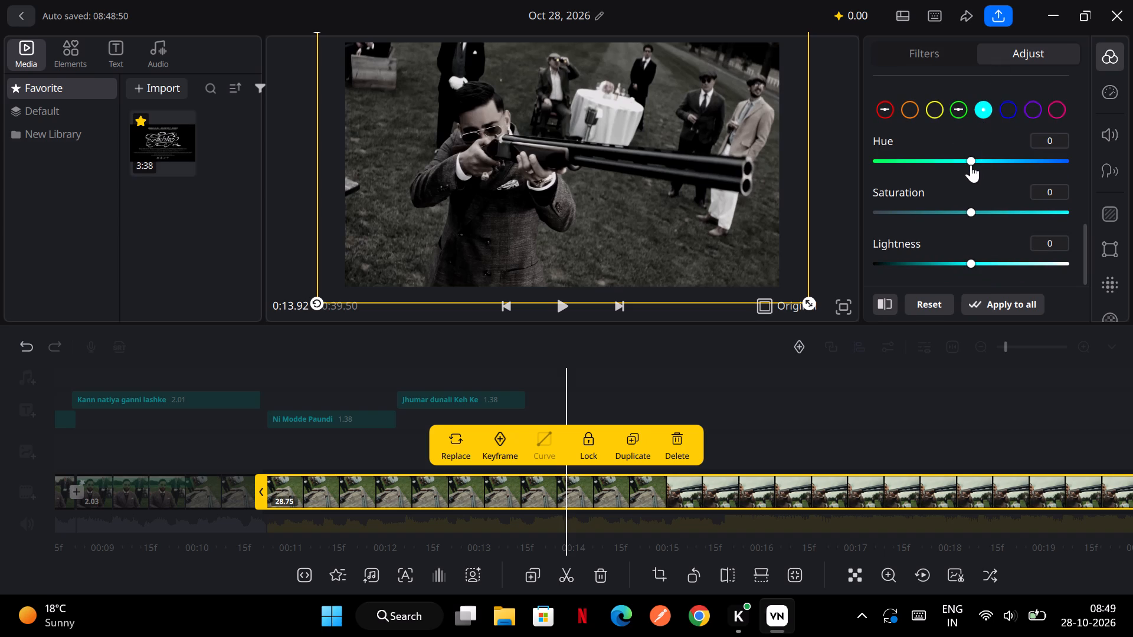
pyautogui.moveTo(971, 165); pyautogui.dragTo(916, 163)
pyautogui.moveTo(916, 163); pyautogui.dragTo(942, 163)
# Set the 28.75 s clip's blue range to hue -65 and saturation +71.
pyautogui.click(1016, 119)
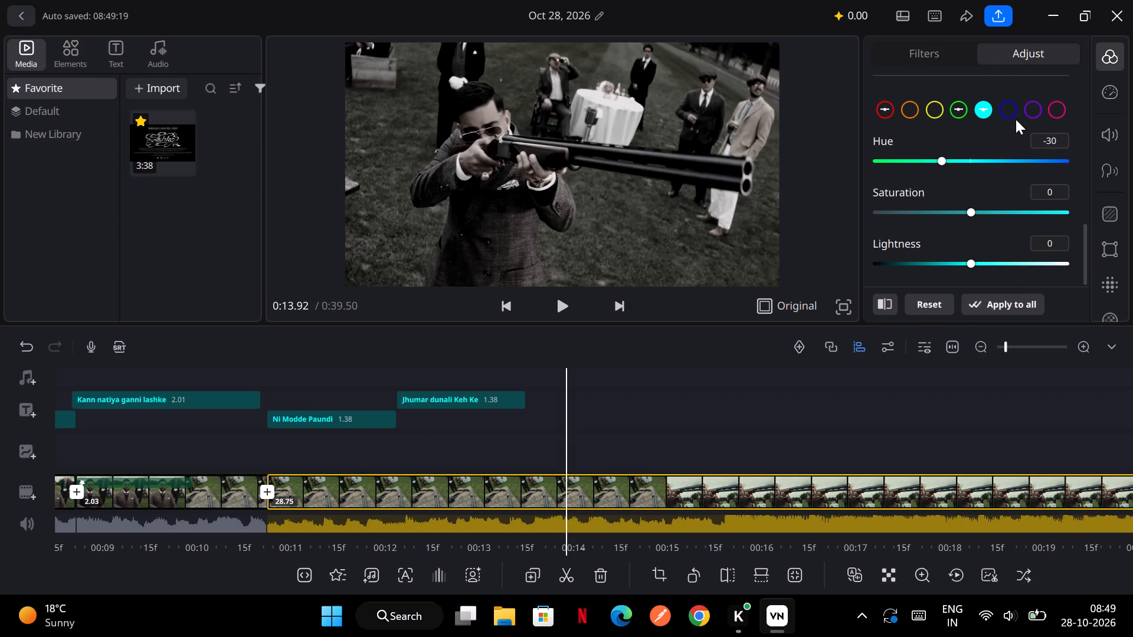
pyautogui.click(1010, 117)
pyautogui.moveTo(972, 162); pyautogui.dragTo(804, 192)
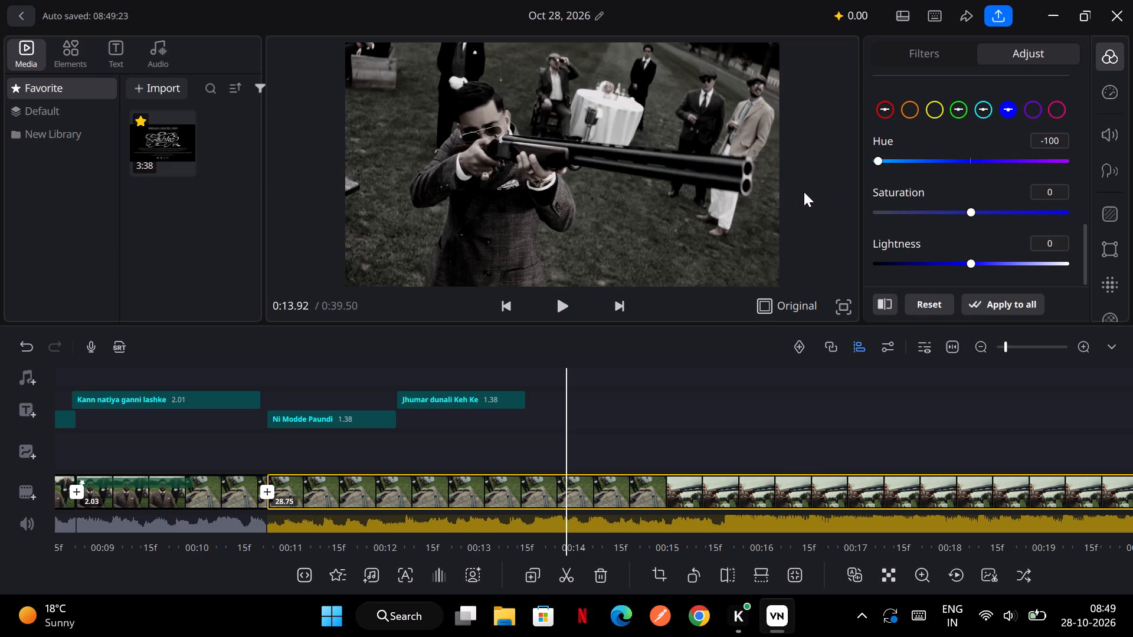
pyautogui.moveTo(804, 192); pyautogui.dragTo(907, 169)
pyautogui.moveTo(972, 211); pyautogui.dragTo(859, 211)
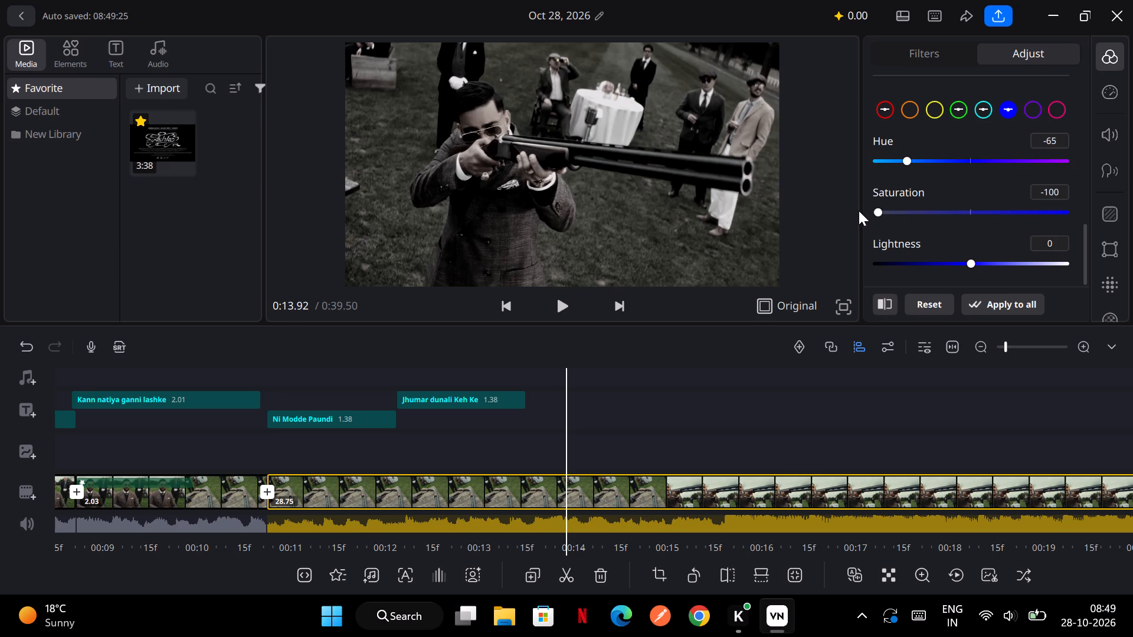
pyautogui.moveTo(859, 211); pyautogui.dragTo(1040, 209)
# Set the 28.75 s clip's pink hue to -14.
pyautogui.click(1054, 101)
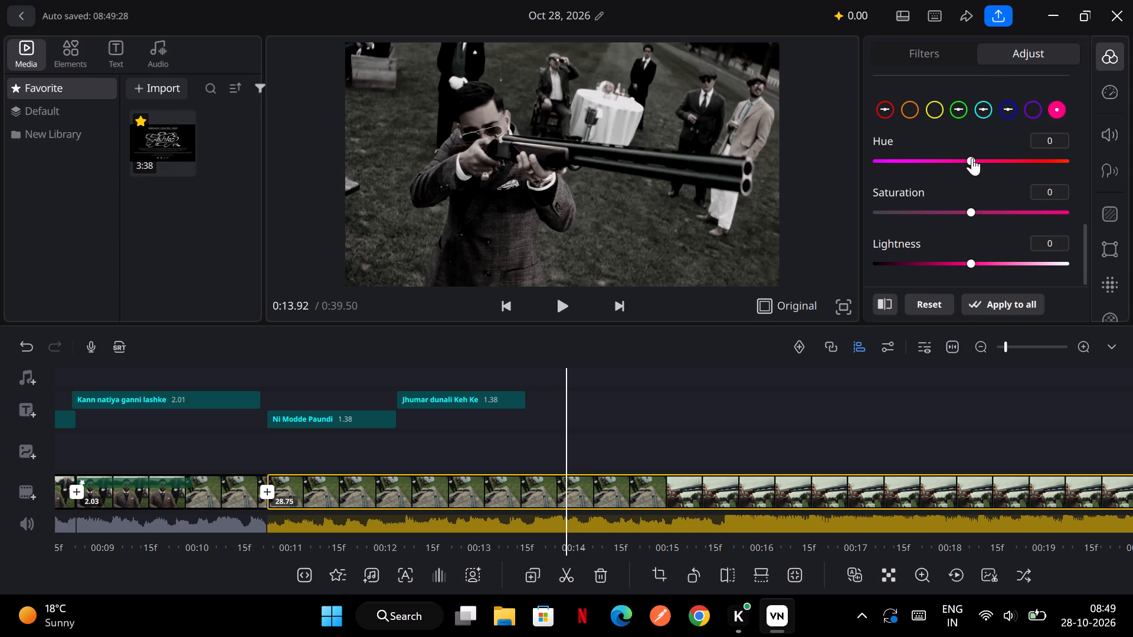
pyautogui.moveTo(972, 157); pyautogui.dragTo(958, 151)
# Try filters C6 and C5 on the 28.75 s clip, and settle on the Essence filter E1.
pyautogui.scroll(1, 962, 166)
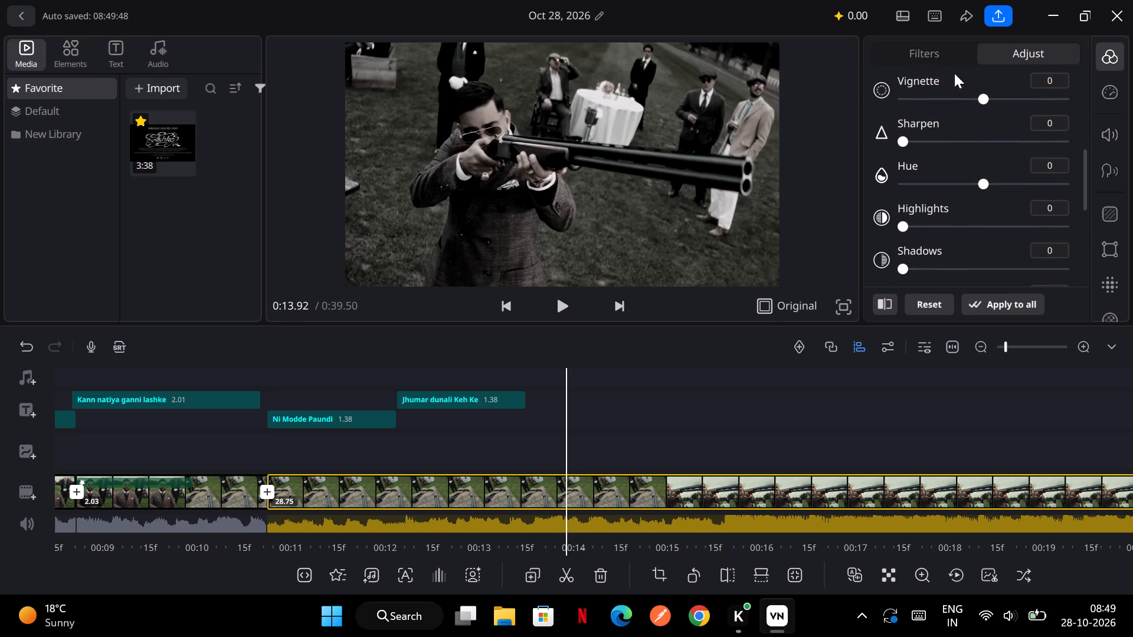
pyautogui.click(940, 63)
pyautogui.click(938, 133)
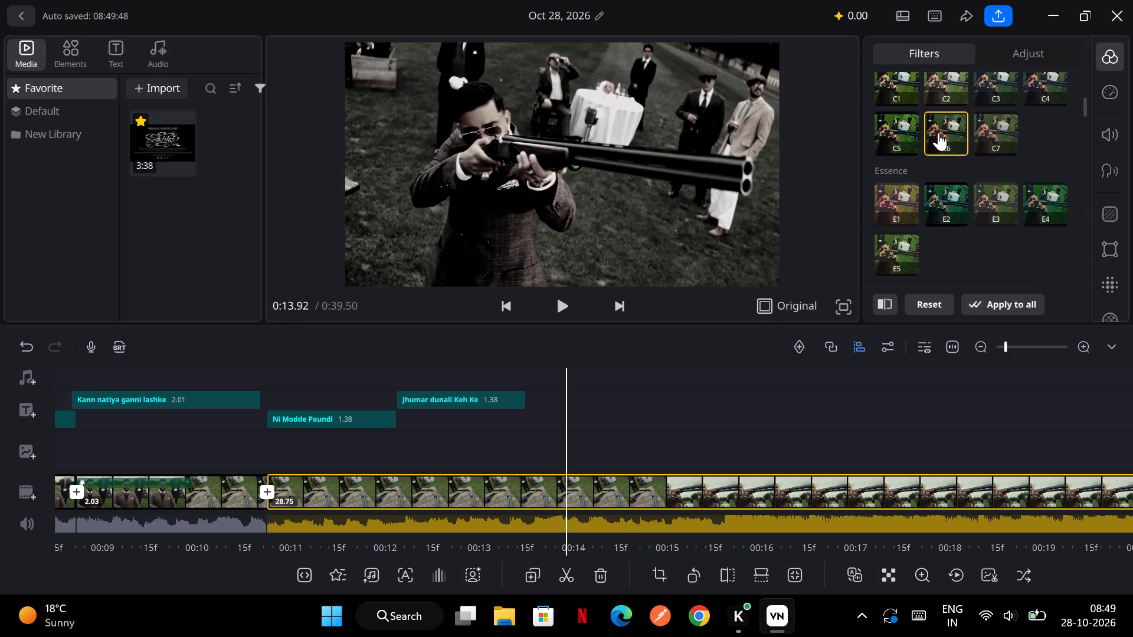
pyautogui.click(895, 127)
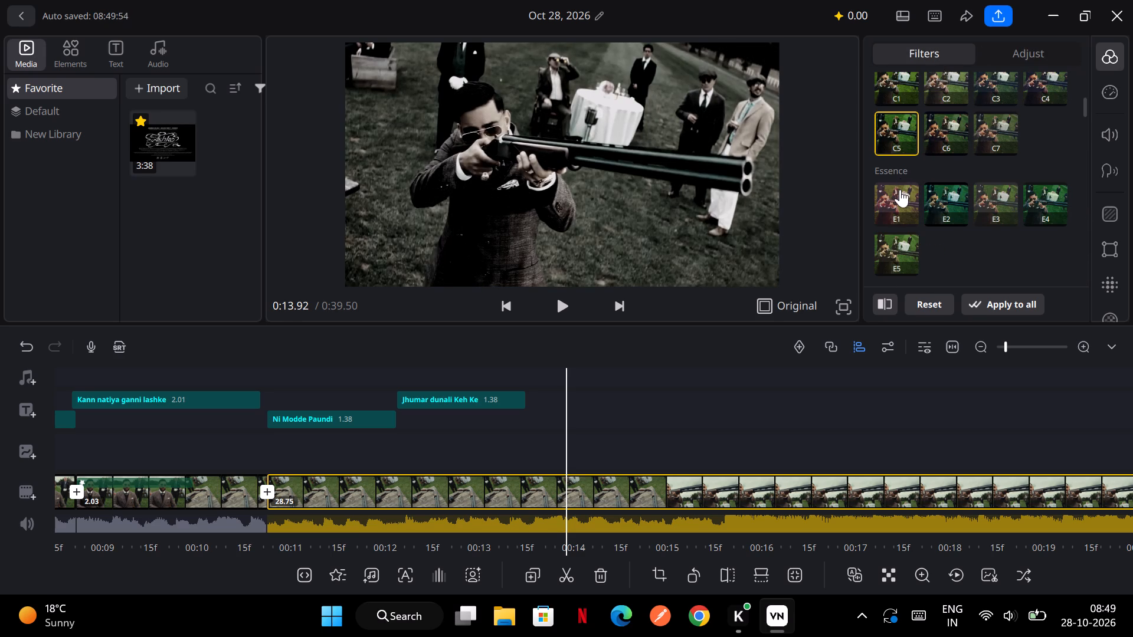
pyautogui.click(900, 191)
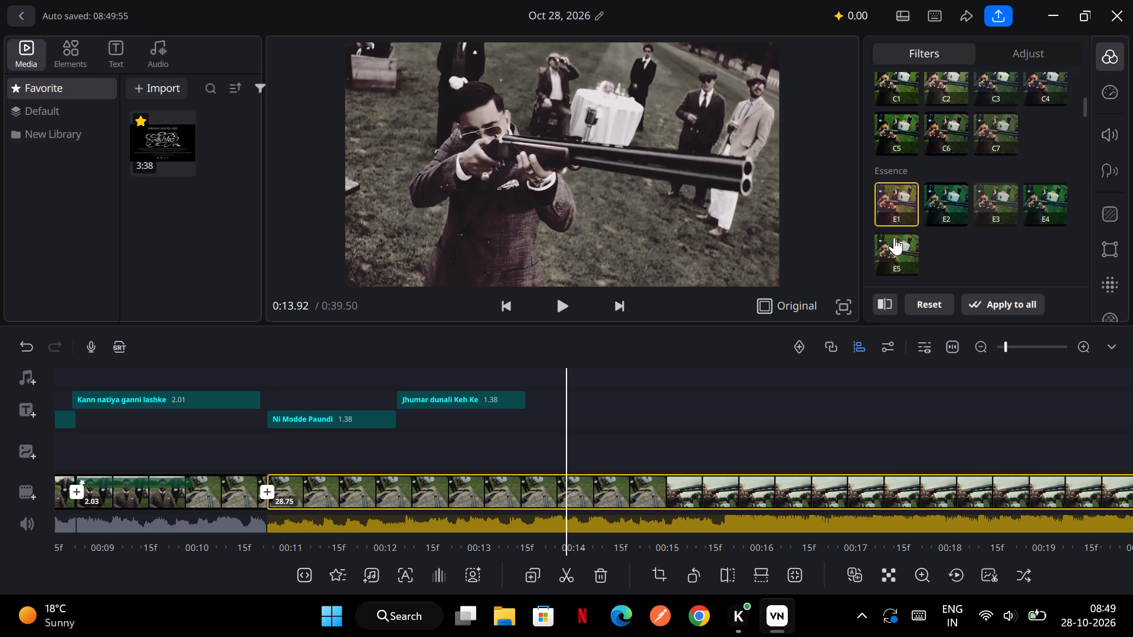
# Preview the filtered clip further along the timeline, and look through the remaining filter categories down to Travel.
pyautogui.hscroll(1, 823, 405)
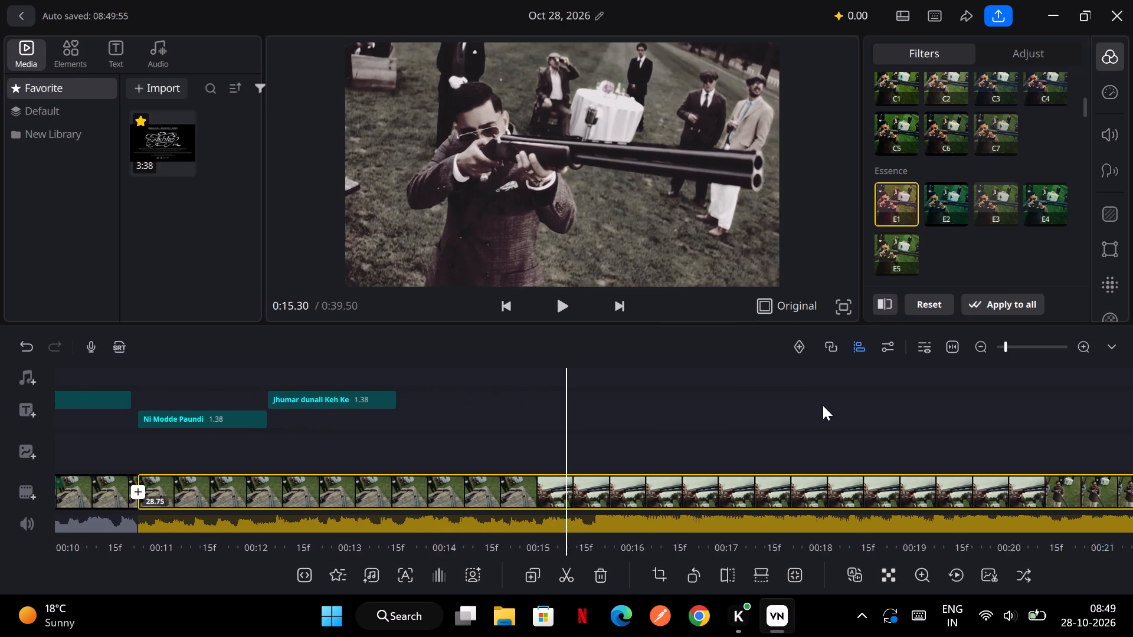
pyautogui.hscroll(2, 823, 405)
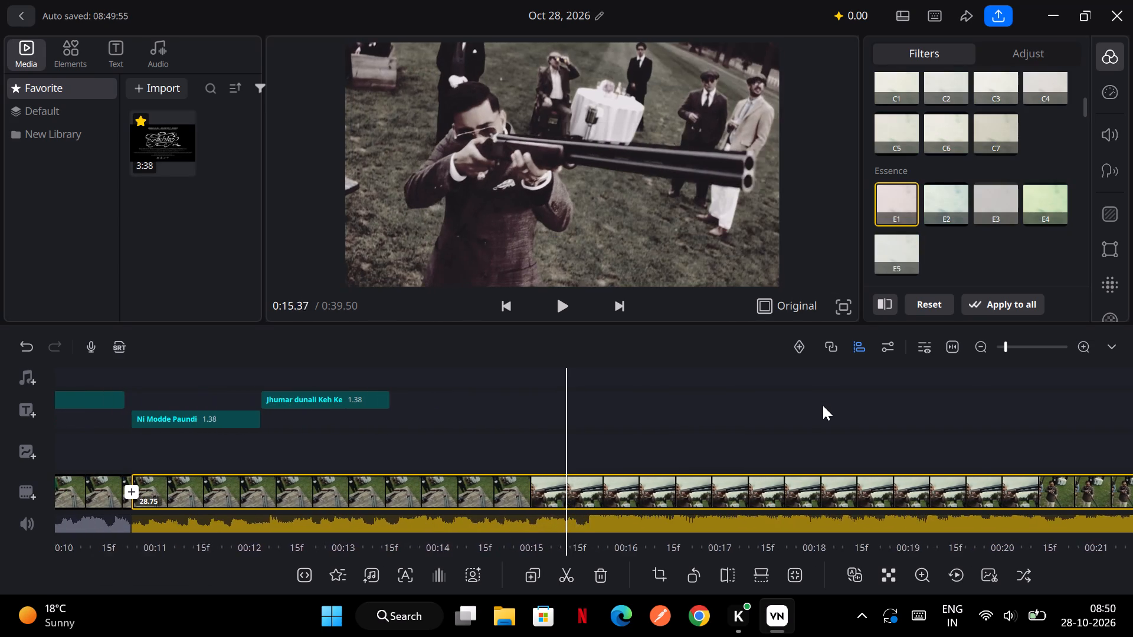
pyautogui.hscroll(2, 823, 405)
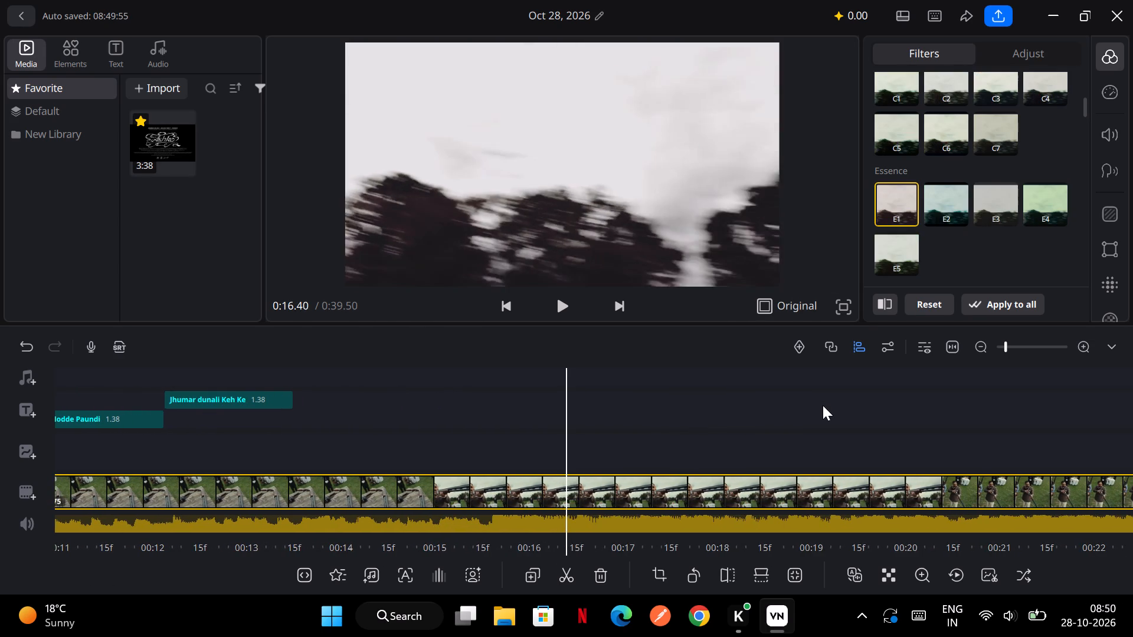
pyautogui.hscroll(1, 823, 405)
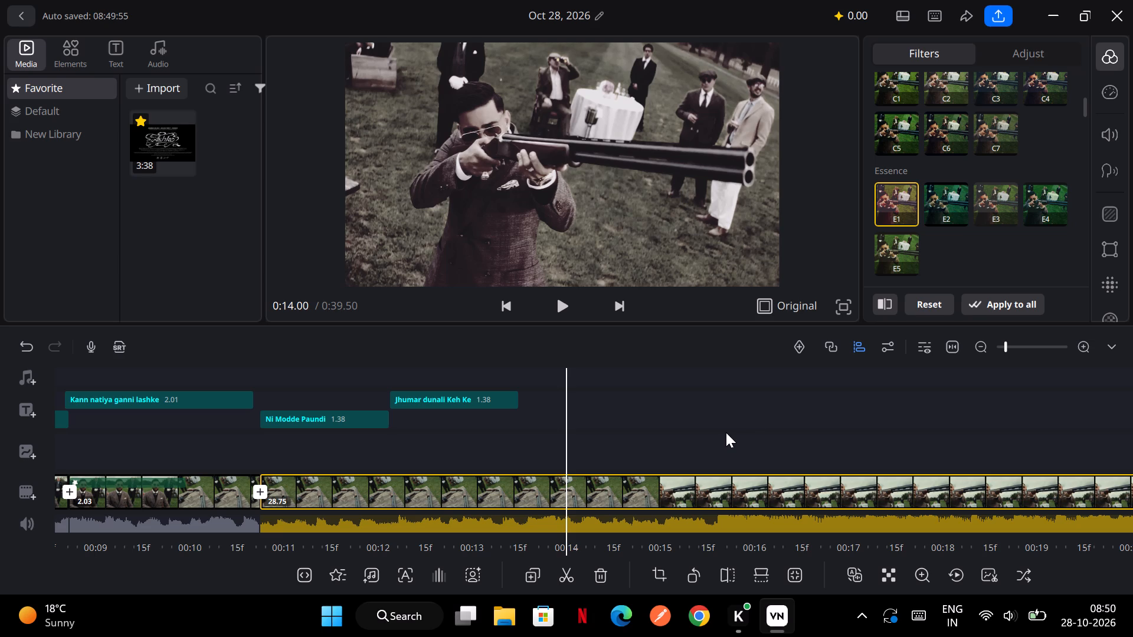
pyautogui.scroll(-2, 897, 225)
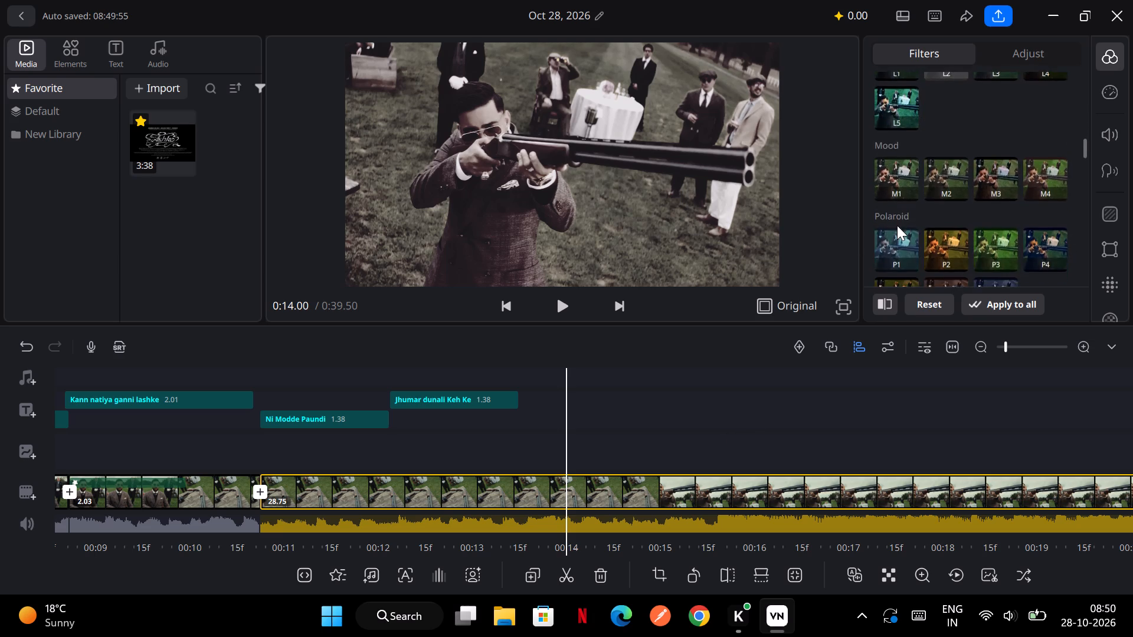
pyautogui.scroll(-8, 897, 225)
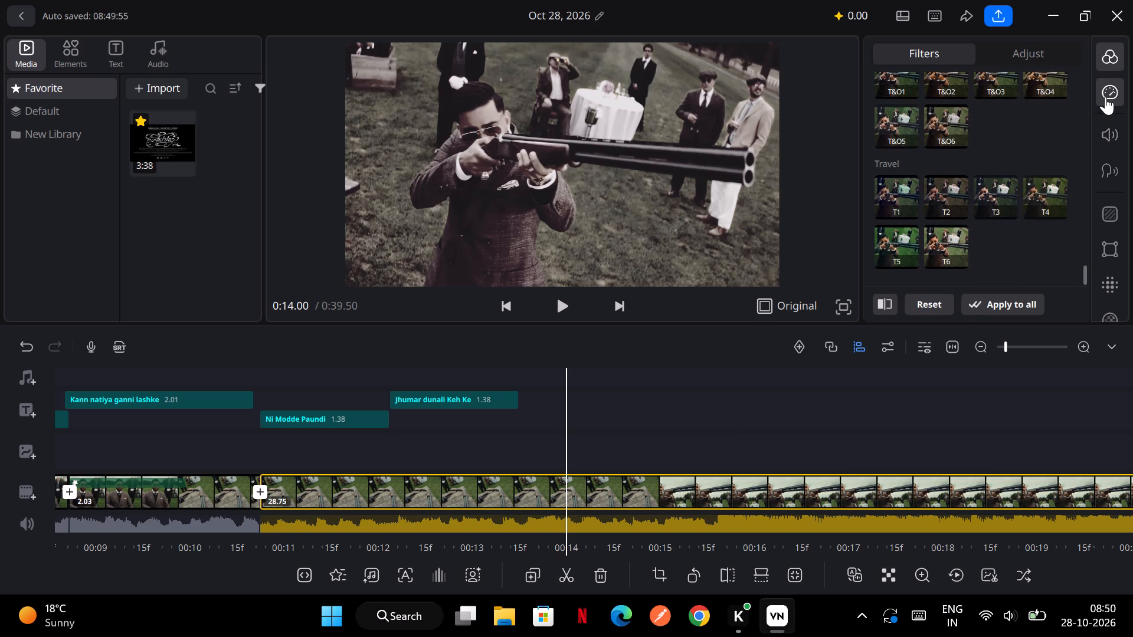
# Apply a Custom speed curve to the 28.75 s clip, with a slow dip at the second point and a fast peak at the third, for a 30.49 s duration.
pyautogui.click(1105, 97)
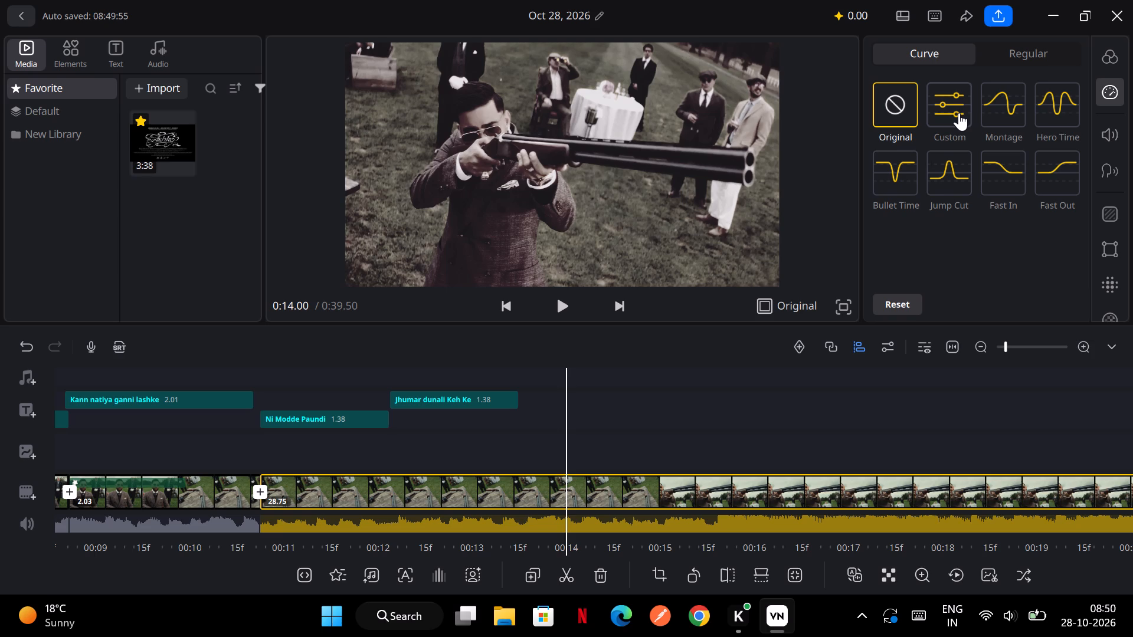
pyautogui.click(959, 113)
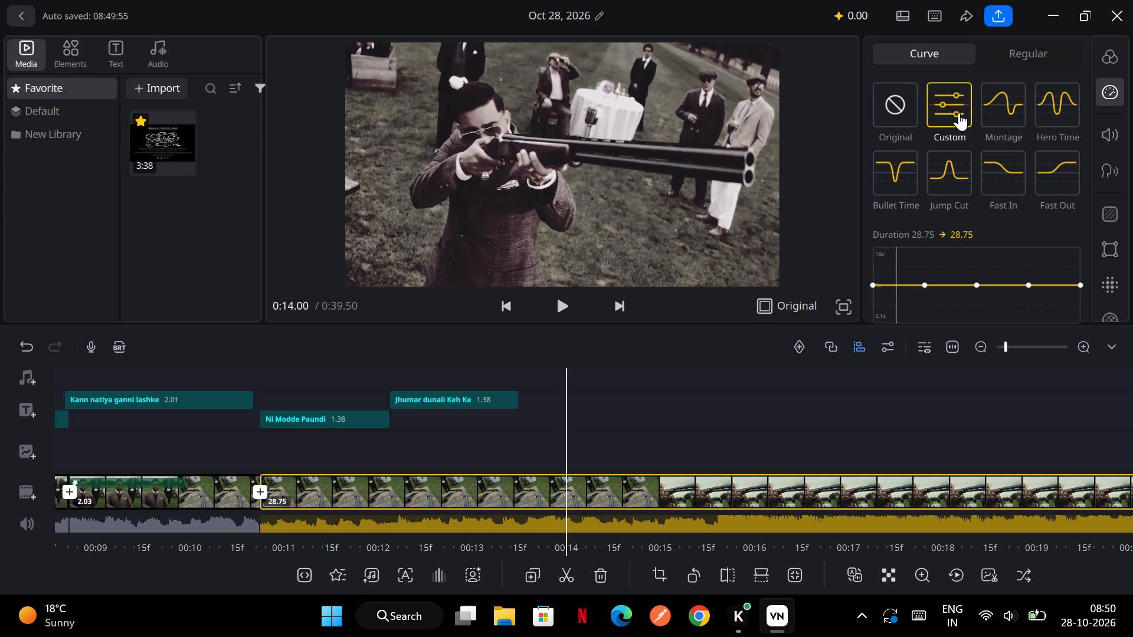
pyautogui.scroll(-2, 909, 262)
pyautogui.scroll(-5, 941, 209)
pyautogui.moveTo(925, 275); pyautogui.dragTo(920, 270)
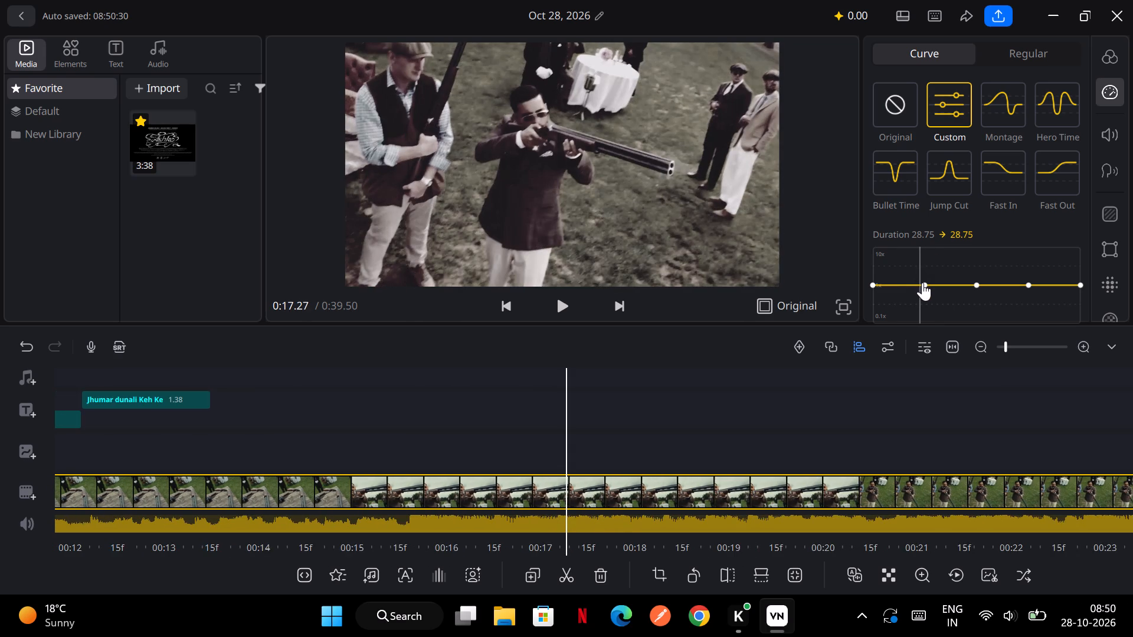
pyautogui.moveTo(922, 284); pyautogui.dragTo(926, 312)
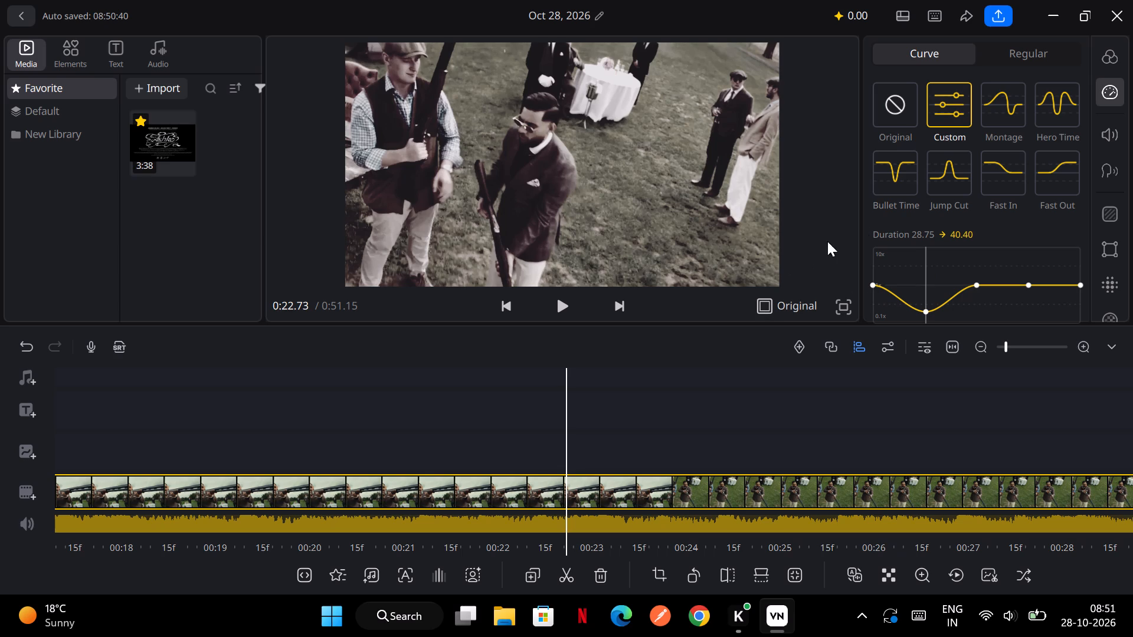
pyautogui.moveTo(975, 283); pyautogui.dragTo(987, 252)
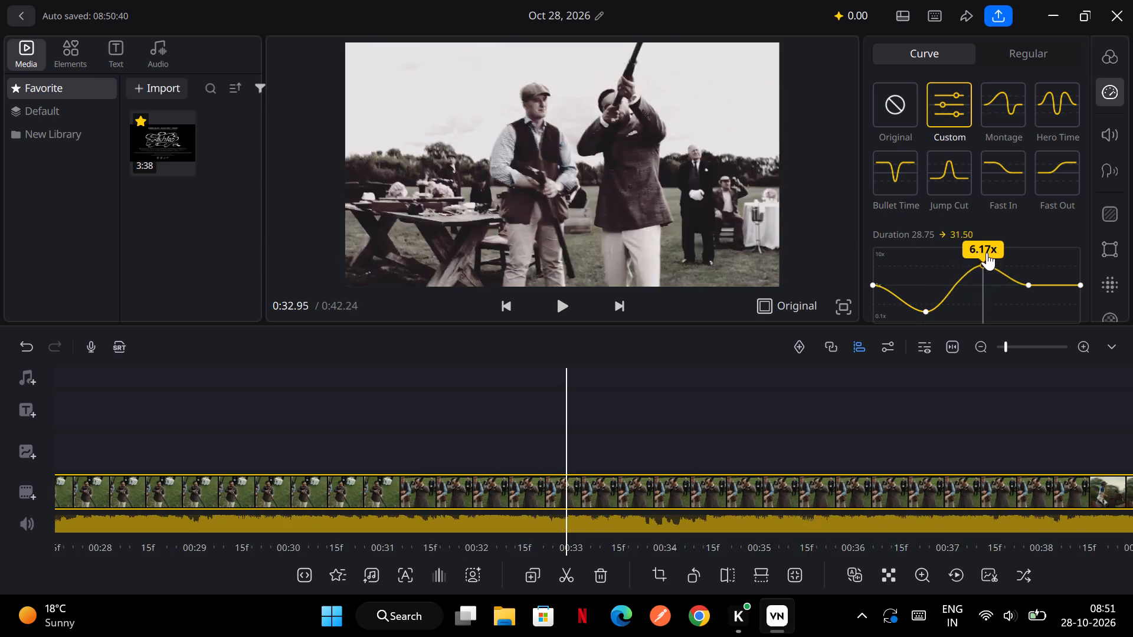
pyautogui.moveTo(987, 252); pyautogui.dragTo(988, 257)
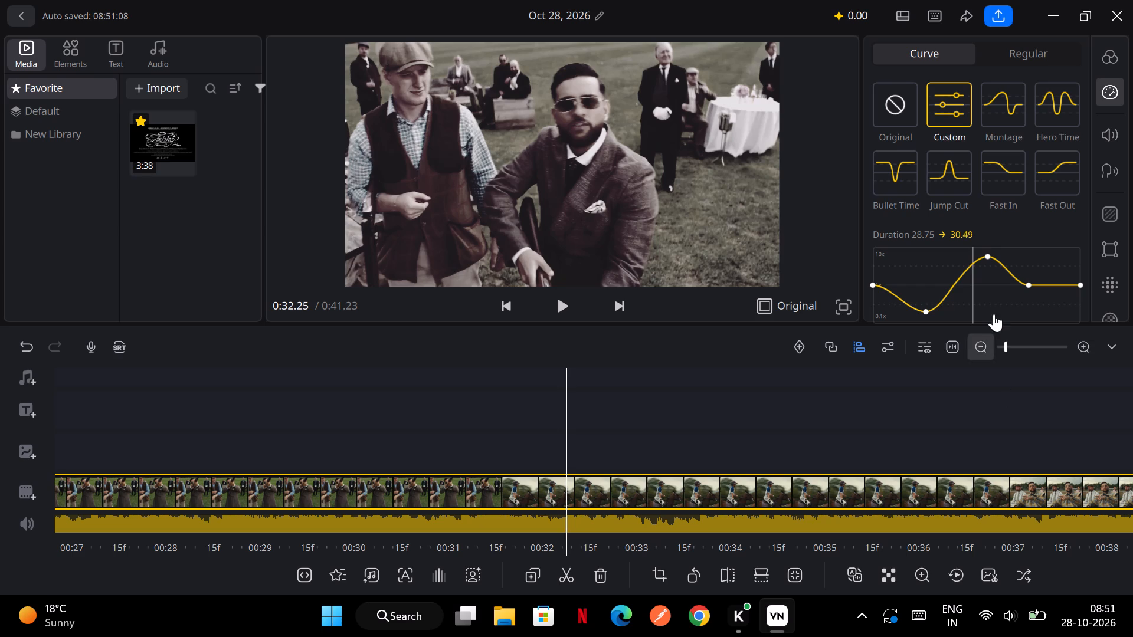
# Lower the speed curve's fourth point to a slow speed just after the peak and raise its end point, for a 30.36 s duration.
pyautogui.click(1037, 281)
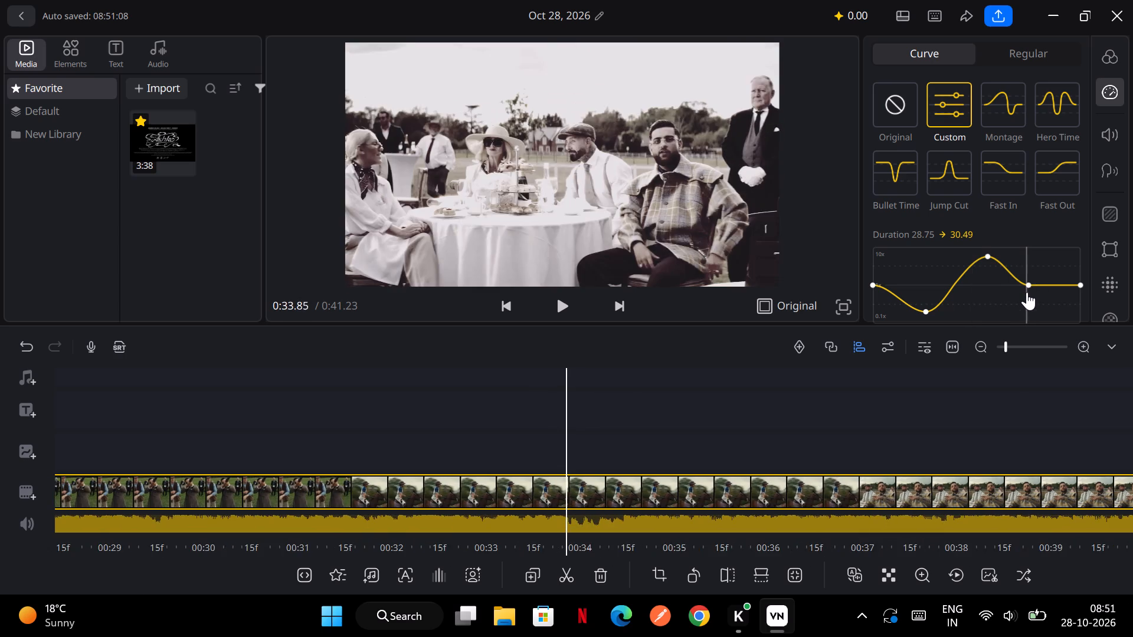
pyautogui.moveTo(1033, 283); pyautogui.dragTo(1018, 310)
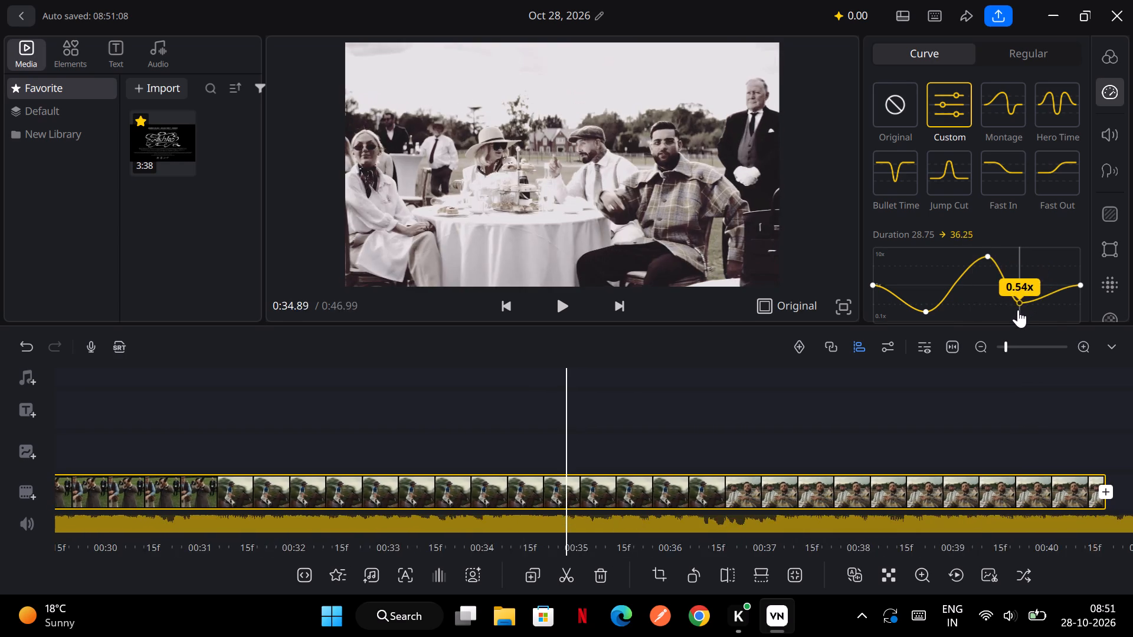
pyautogui.moveTo(1018, 310); pyautogui.dragTo(971, 311)
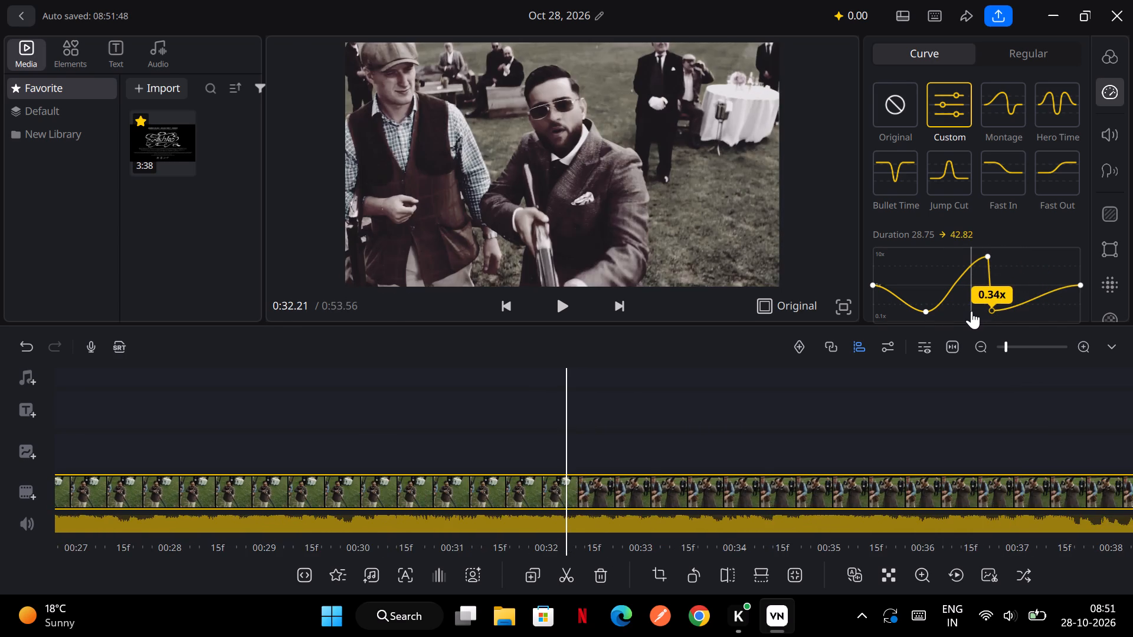
pyautogui.moveTo(971, 311); pyautogui.dragTo(971, 301)
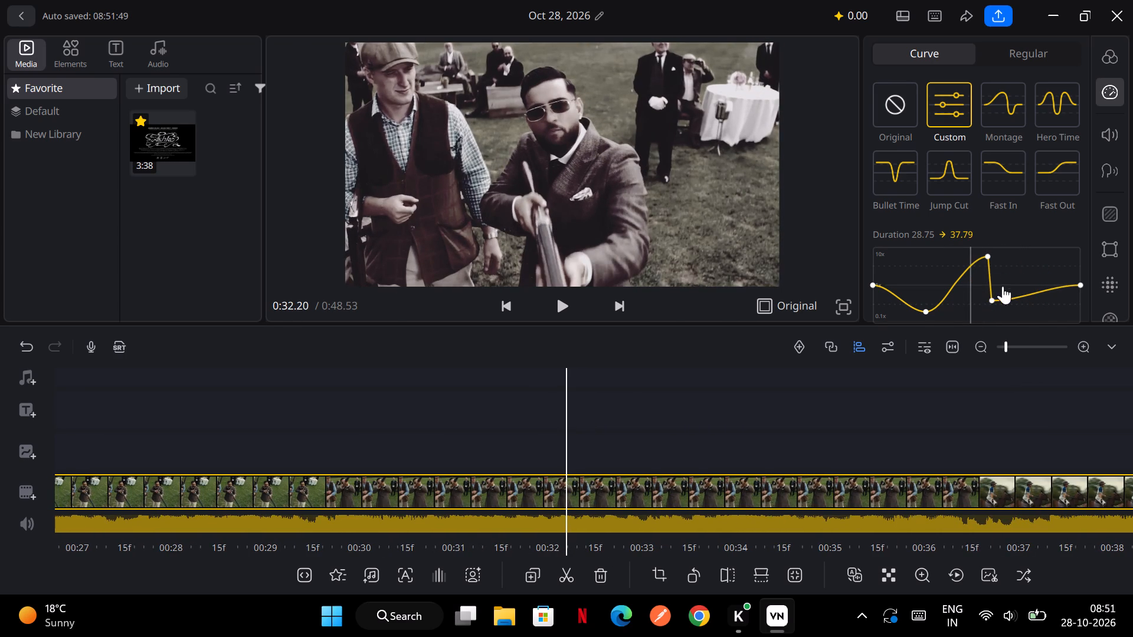
pyautogui.moveTo(1078, 280); pyautogui.dragTo(1056, 295)
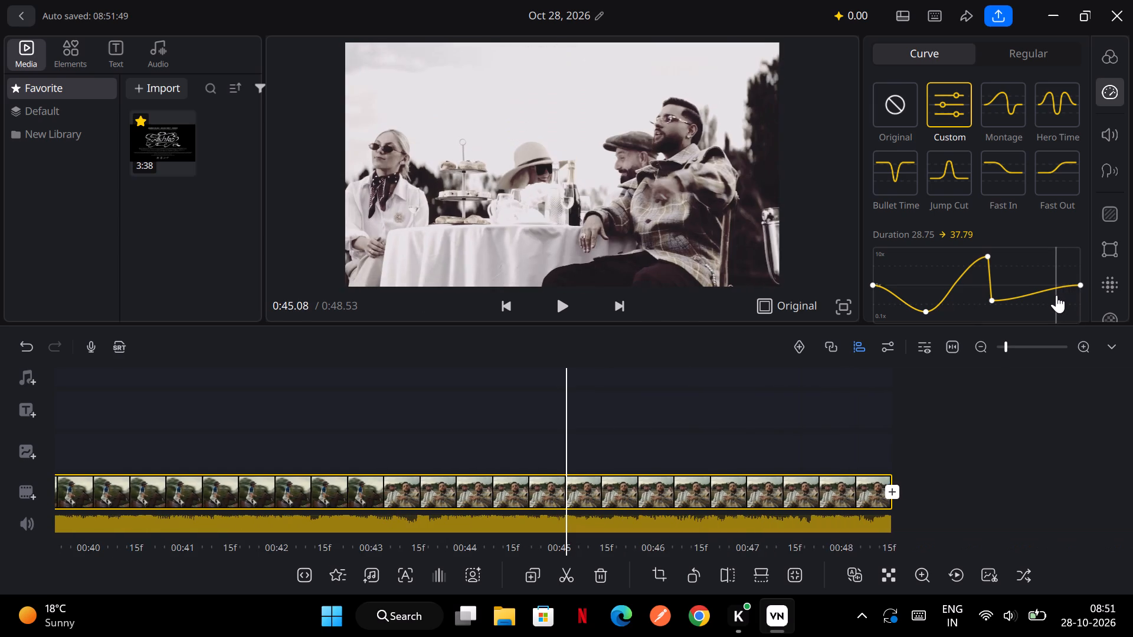
pyautogui.moveTo(1082, 284); pyautogui.dragTo(1057, 264)
pyautogui.moveTo(1080, 282); pyautogui.dragTo(1033, 254)
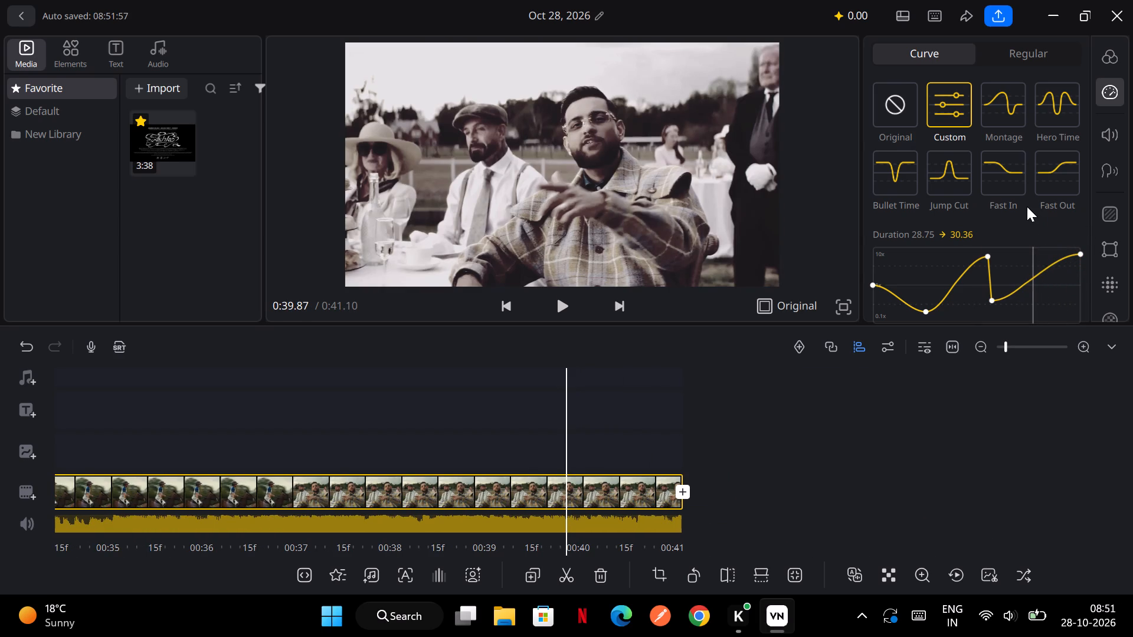
pyautogui.scroll(-2, 959, 183)
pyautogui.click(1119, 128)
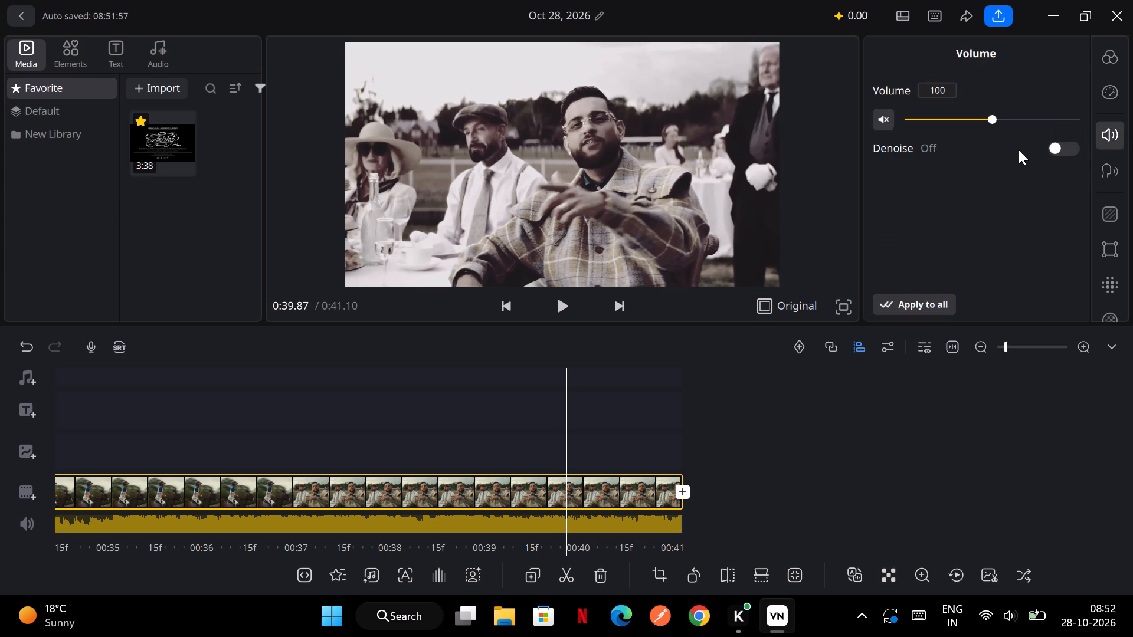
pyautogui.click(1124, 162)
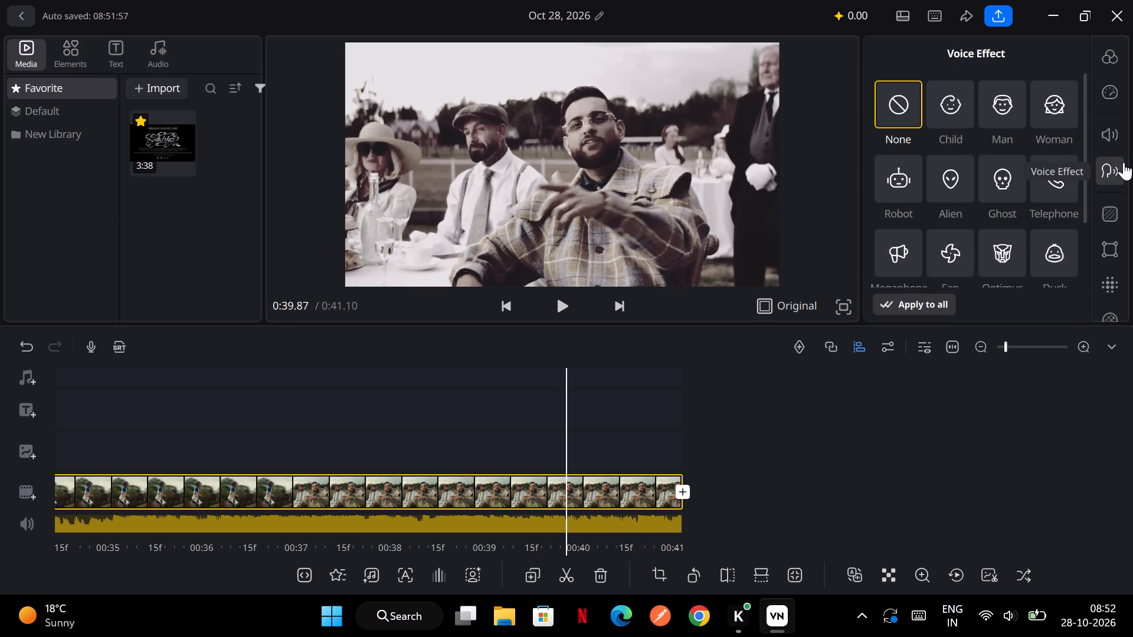
# Set the clip's background colour to dark magenta 721C6A.
pyautogui.click(1108, 201)
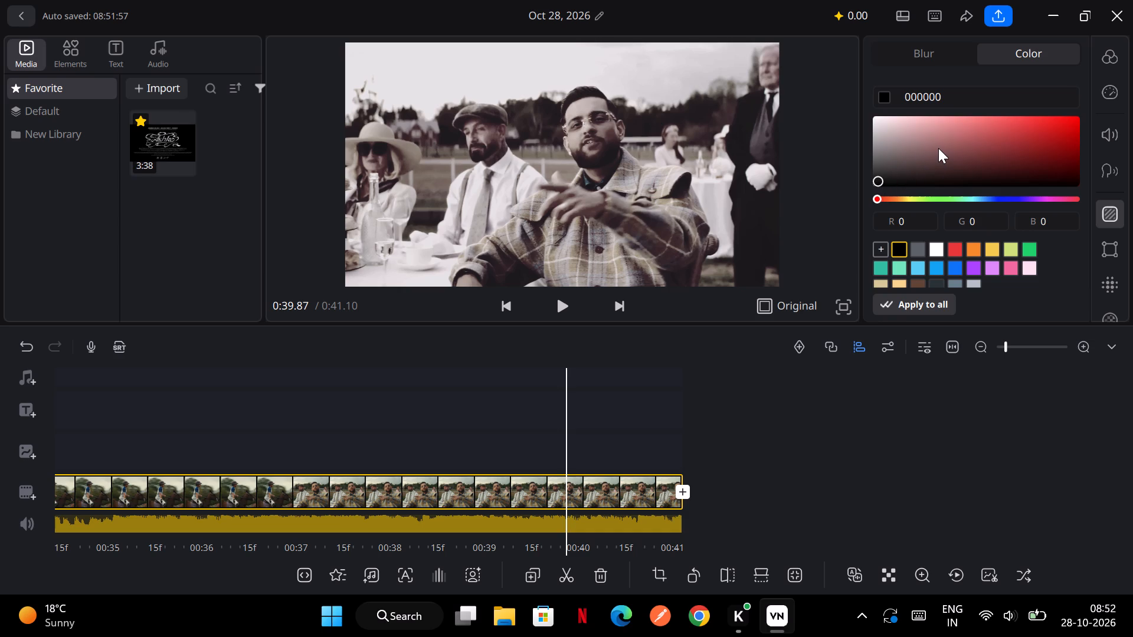
pyautogui.moveTo(880, 183); pyautogui.dragTo(923, 159)
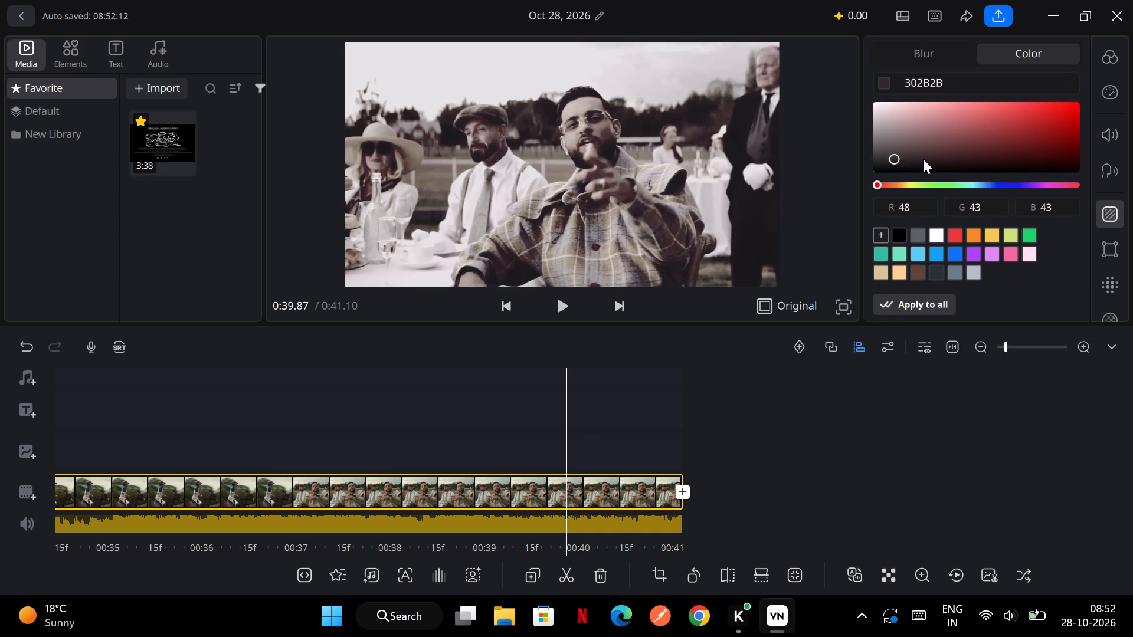
pyautogui.moveTo(896, 159); pyautogui.dragTo(935, 141)
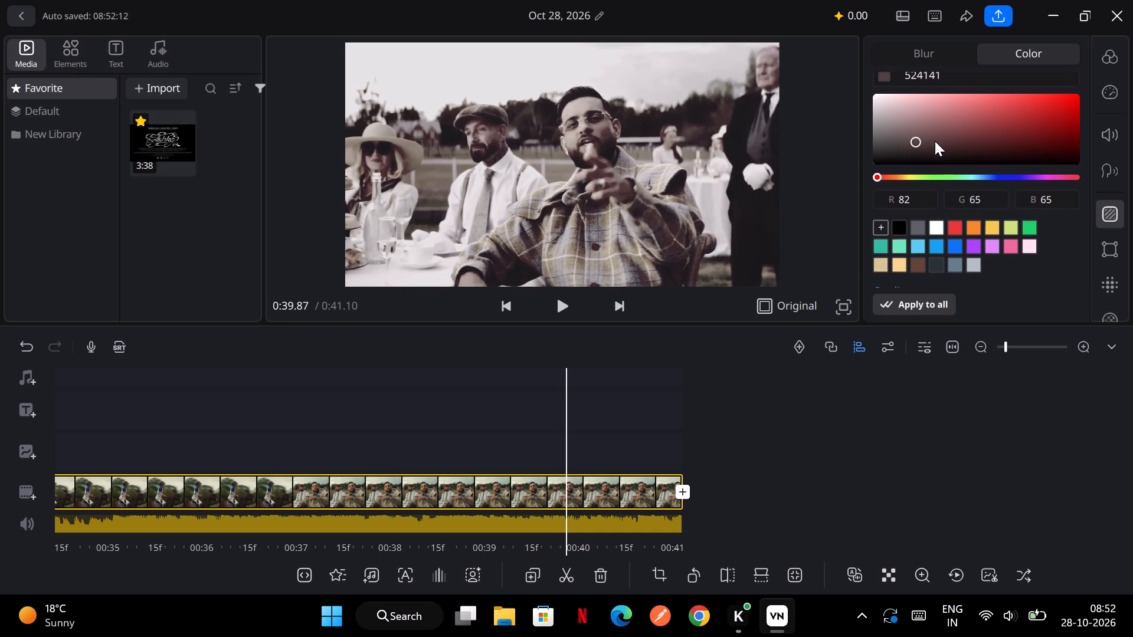
pyautogui.moveTo(935, 141); pyautogui.dragTo(939, 139)
pyautogui.moveTo(916, 135); pyautogui.dragTo(955, 181)
pyautogui.click(991, 155)
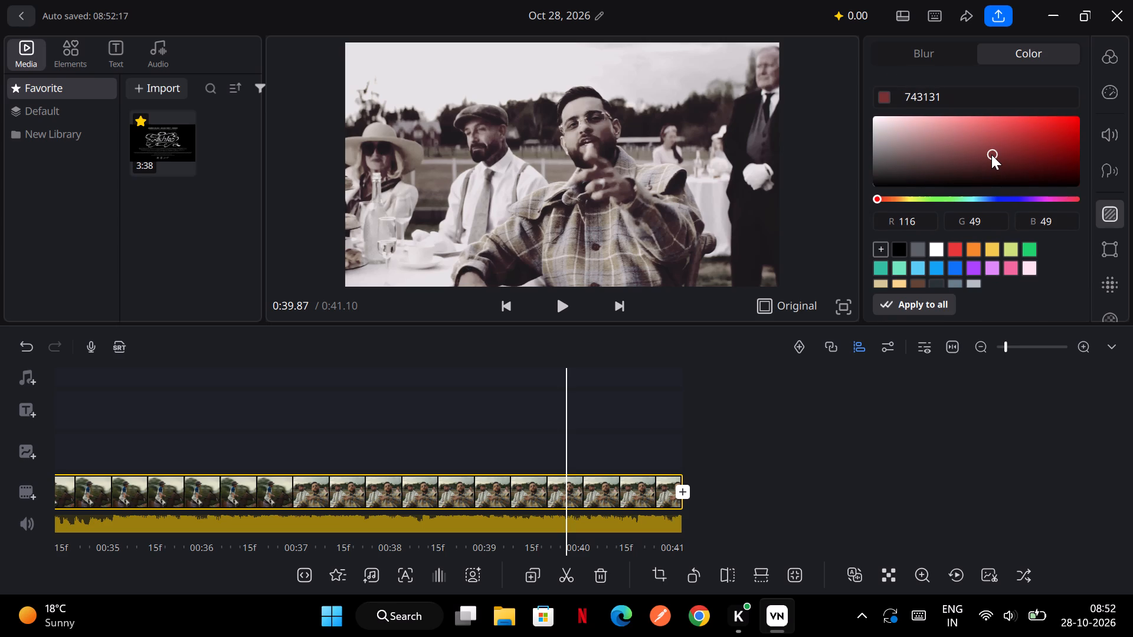
pyautogui.click(1029, 155)
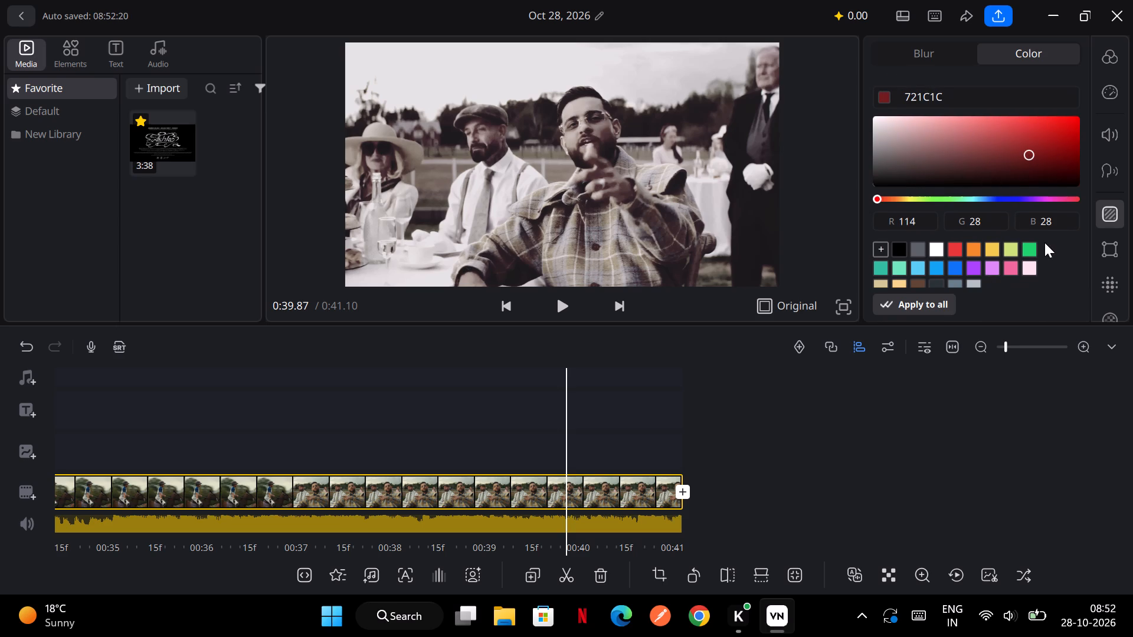
pyautogui.moveTo(876, 196); pyautogui.dragTo(931, 189)
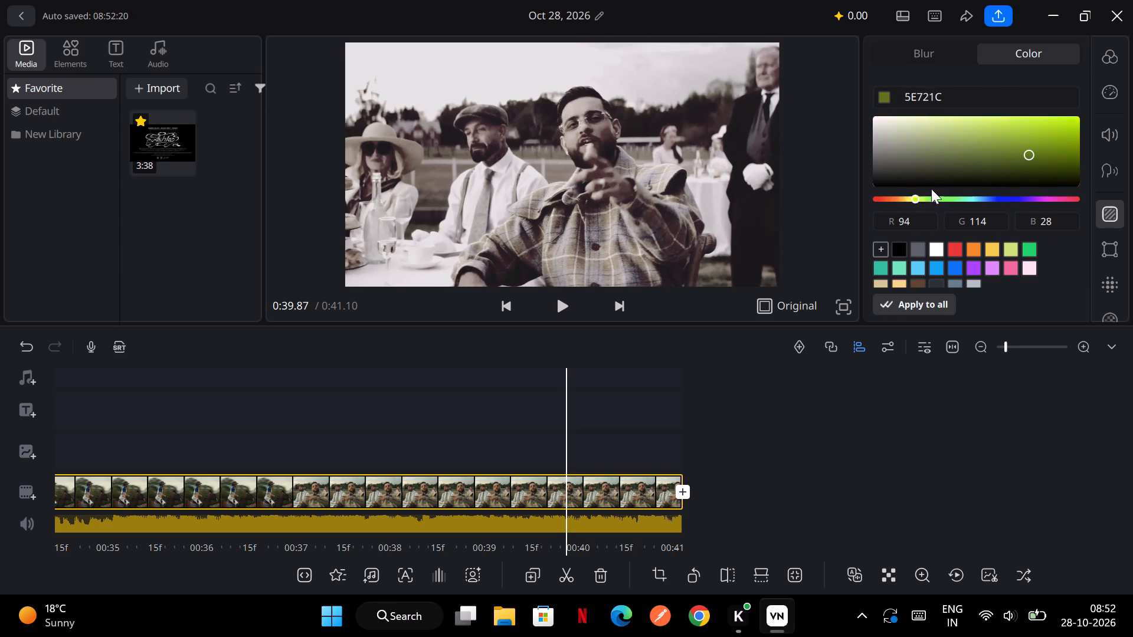
pyautogui.moveTo(931, 189); pyautogui.dragTo(1082, 185)
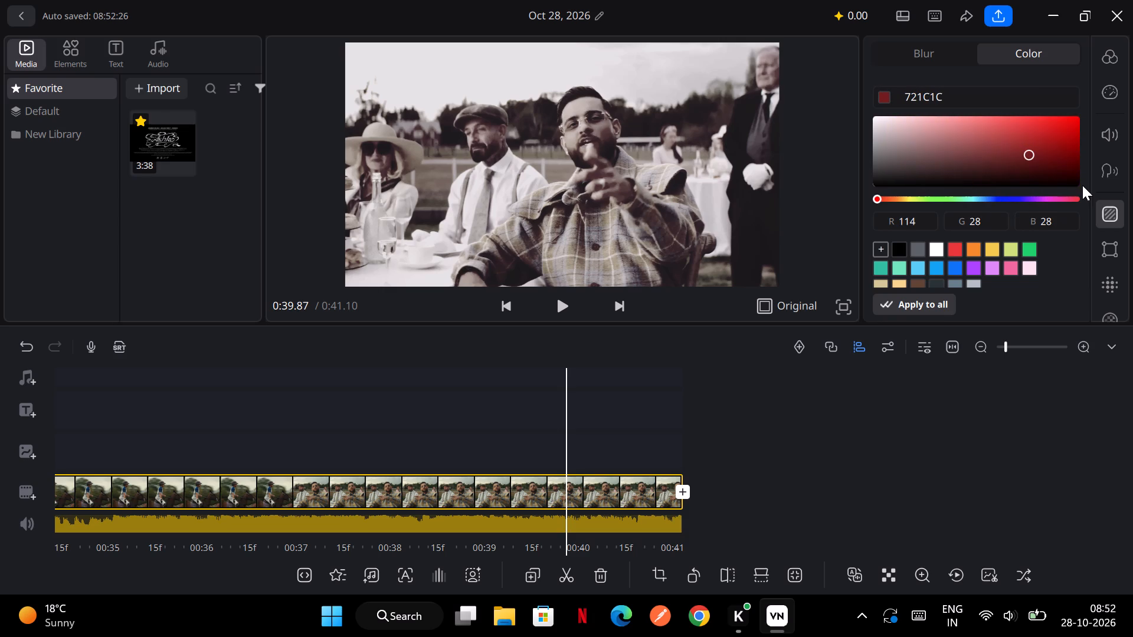
pyautogui.moveTo(1082, 185); pyautogui.dragTo(1042, 205)
pyautogui.click(1042, 205)
pyautogui.click(1049, 203)
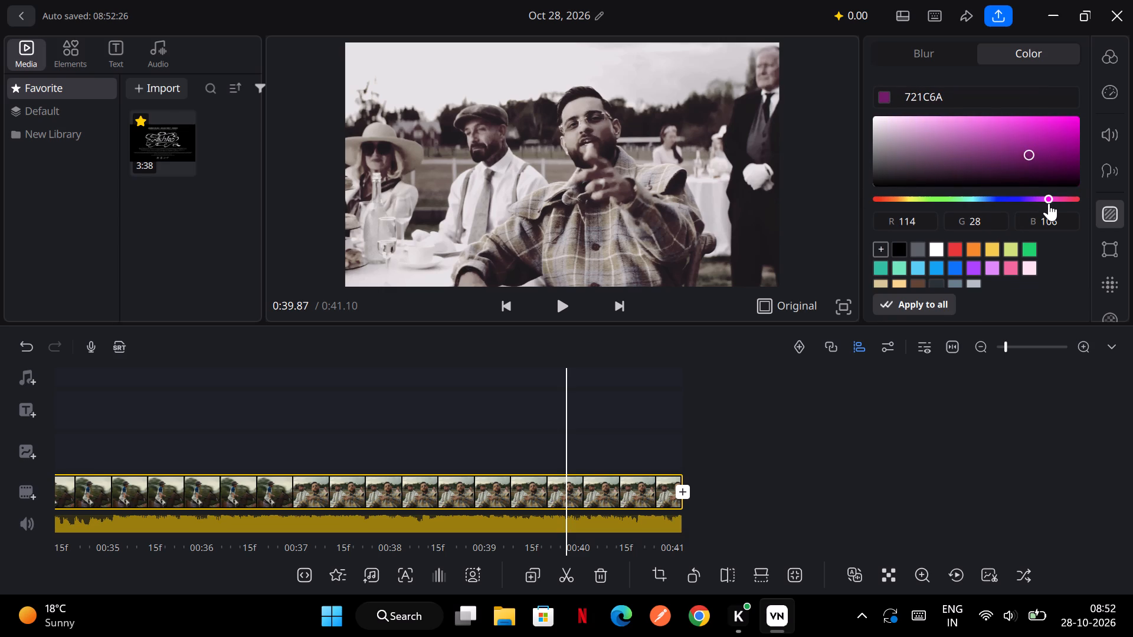
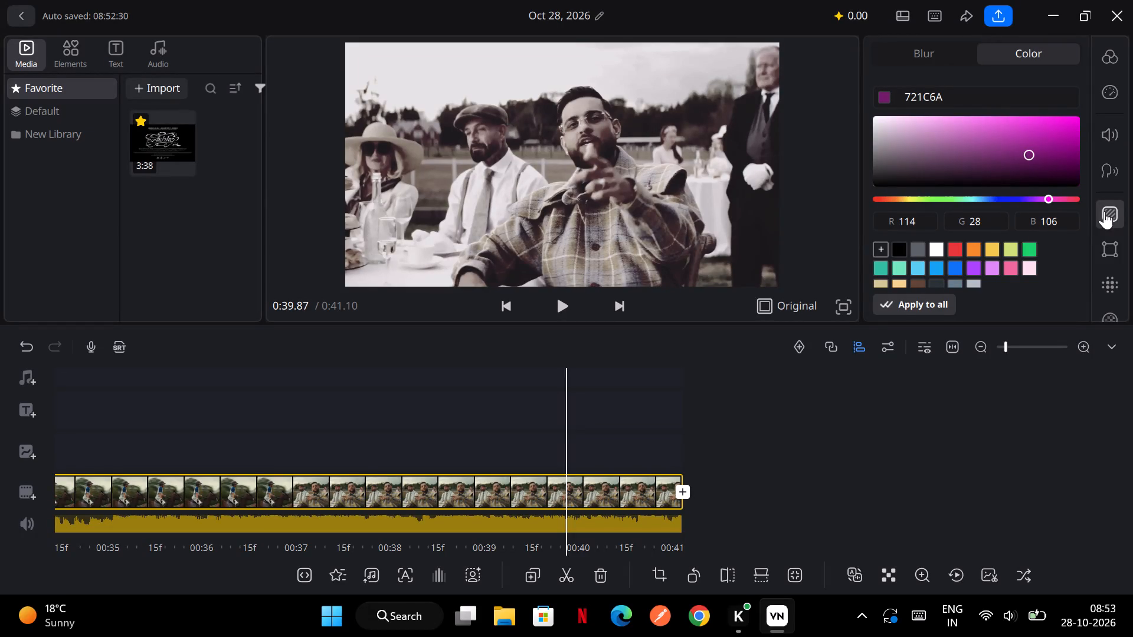
# Give the clip a white FFFFFF border with a width of 7.
pyautogui.click(1107, 247)
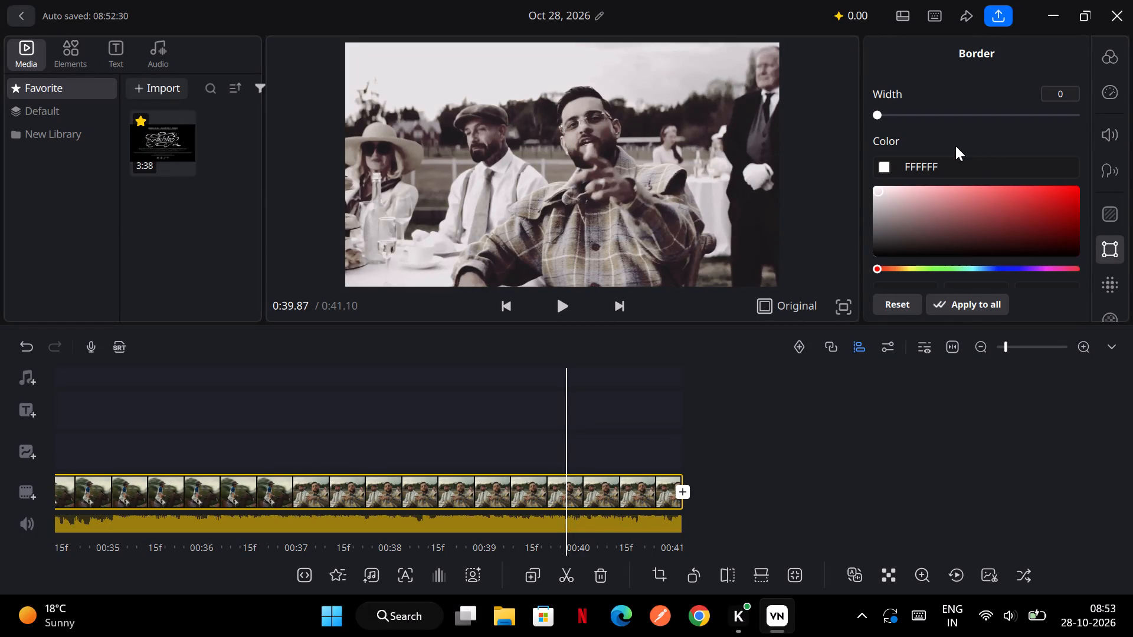
pyautogui.moveTo(879, 111); pyautogui.dragTo(929, 110)
pyautogui.moveTo(929, 110); pyautogui.dragTo(888, 94)
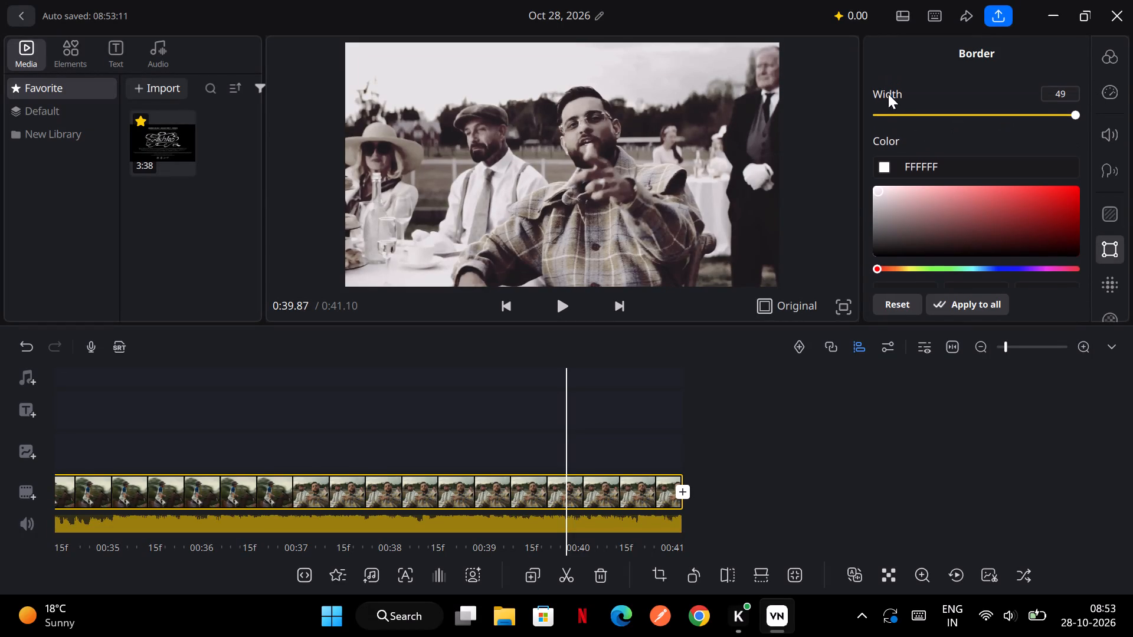
pyautogui.moveTo(888, 94); pyautogui.dragTo(905, 122)
pyautogui.doubleClick(905, 122)
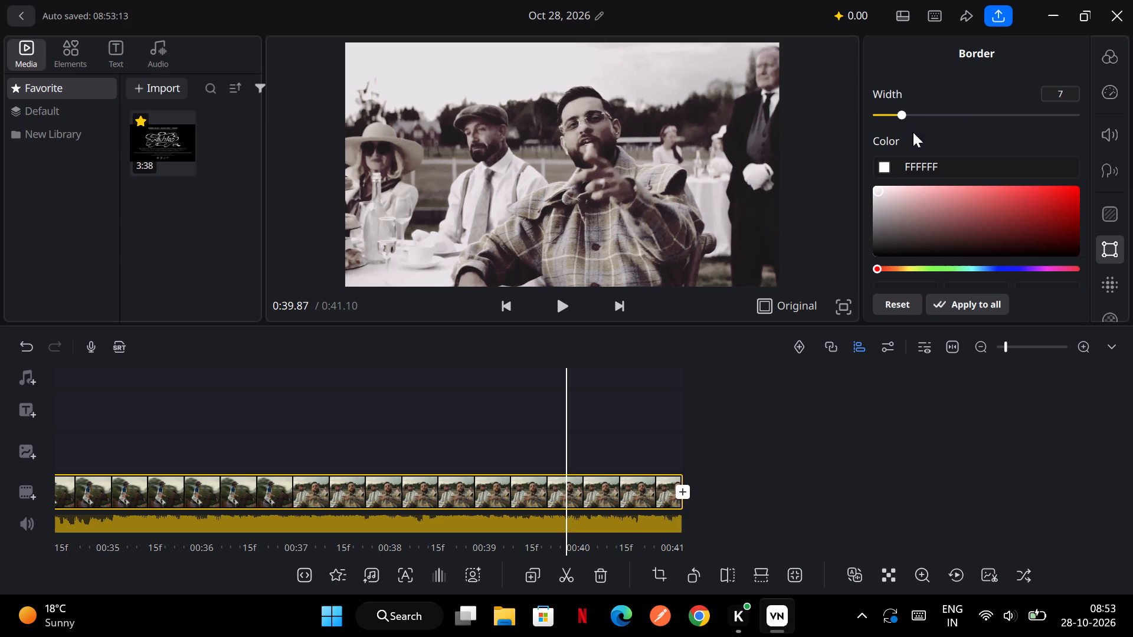
pyautogui.scroll(-4, 935, 144)
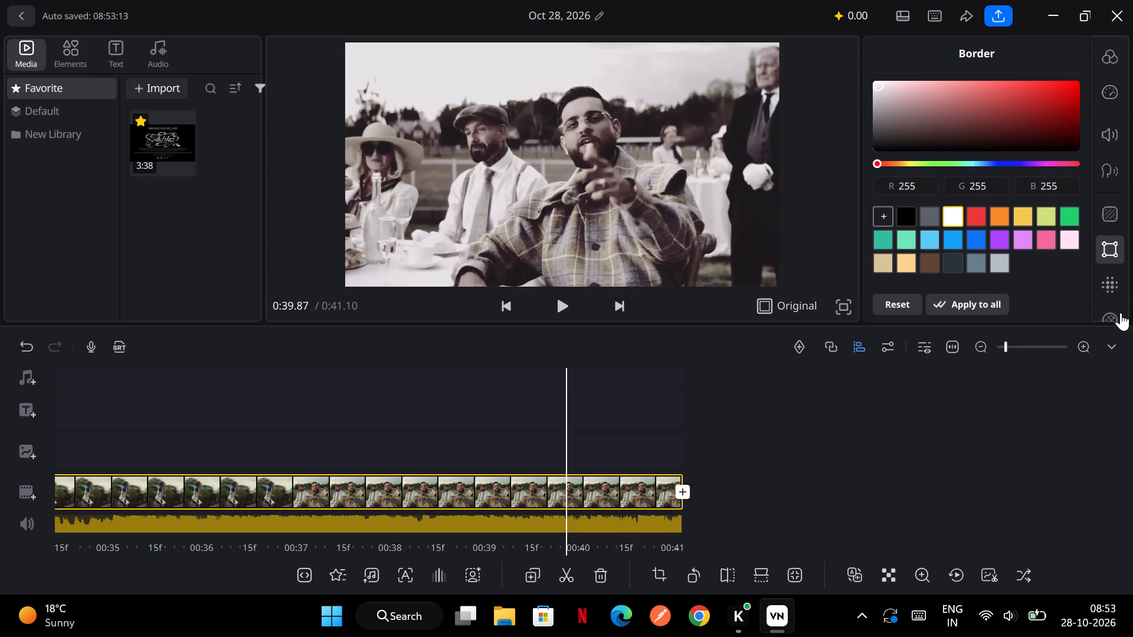
# Apply the Vertical blur style to the clip with a blur amount of 16.
pyautogui.tripleClick(1112, 294)
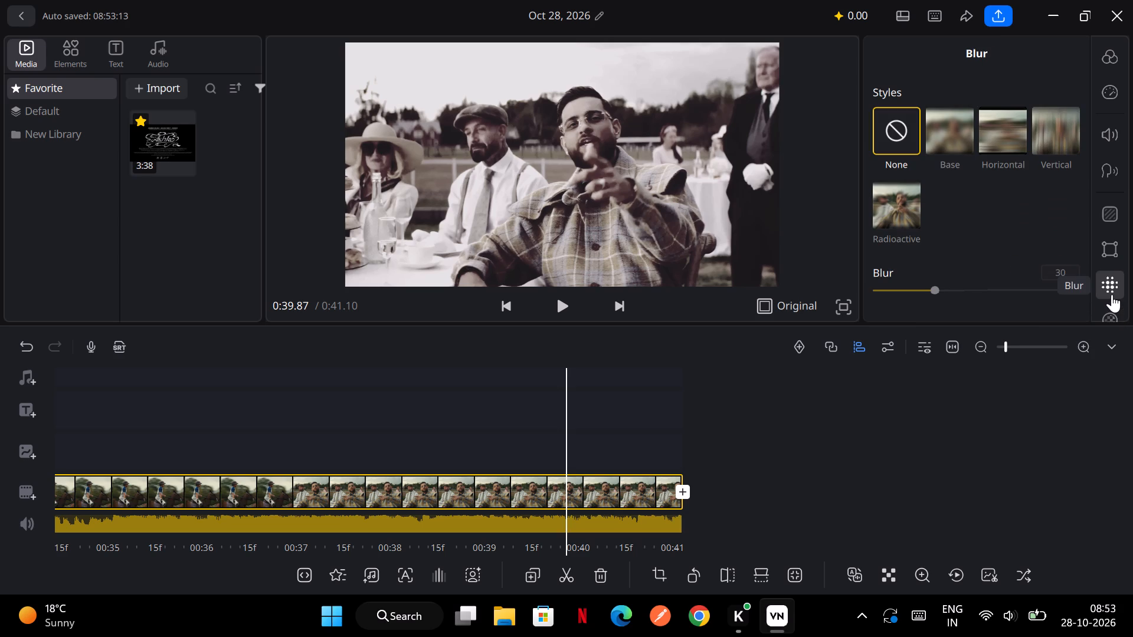
pyautogui.click(987, 129)
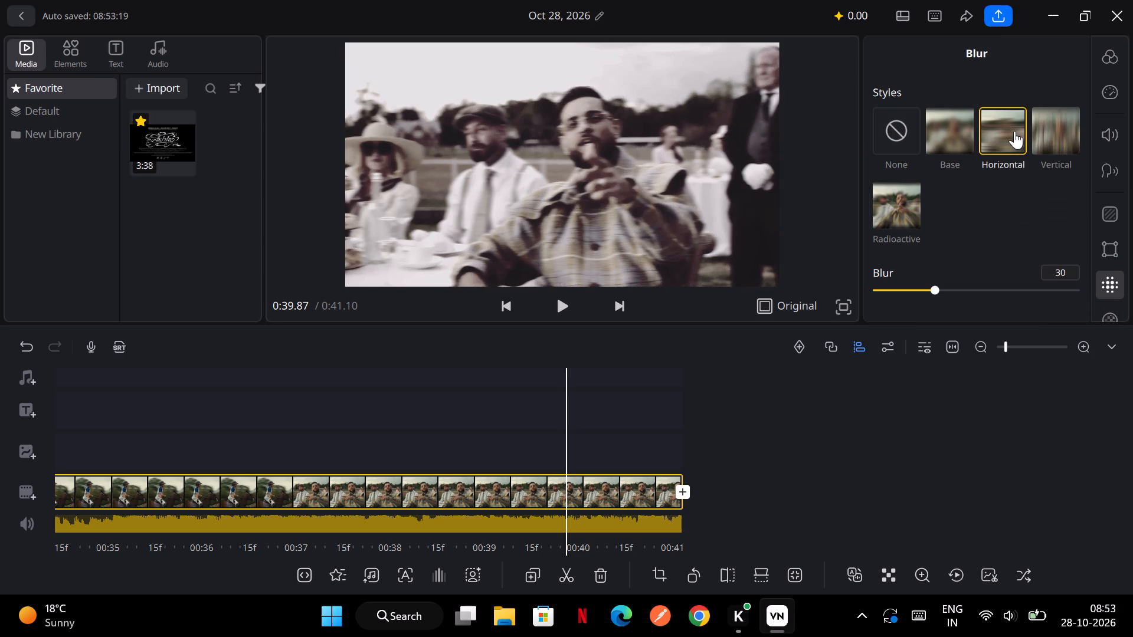
pyautogui.click(1052, 130)
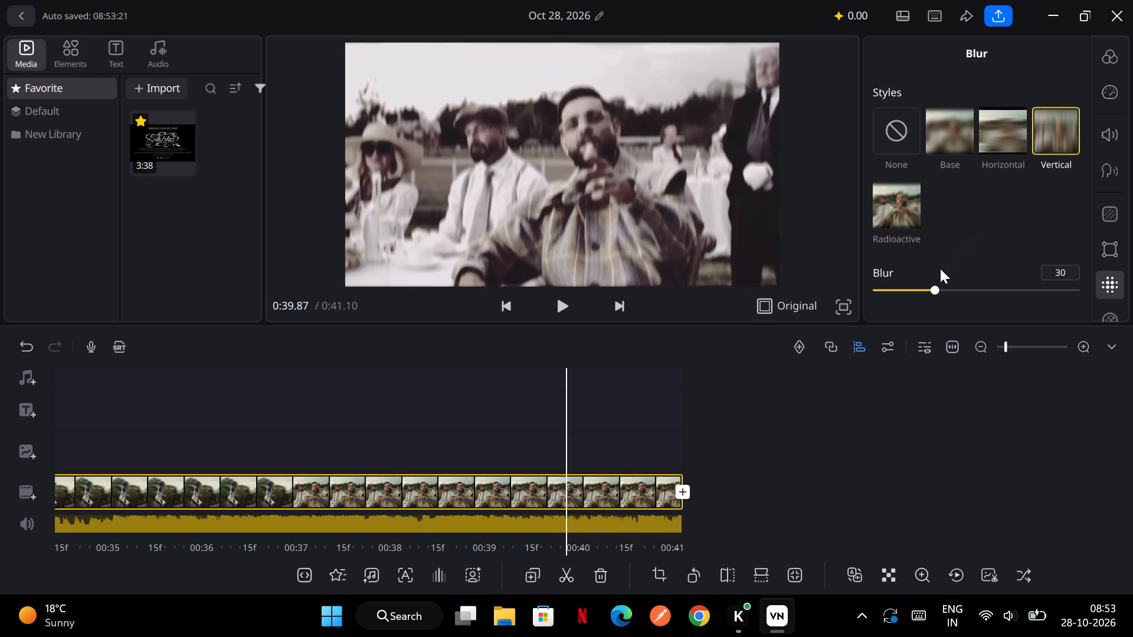
pyautogui.moveTo(940, 288); pyautogui.dragTo(899, 292)
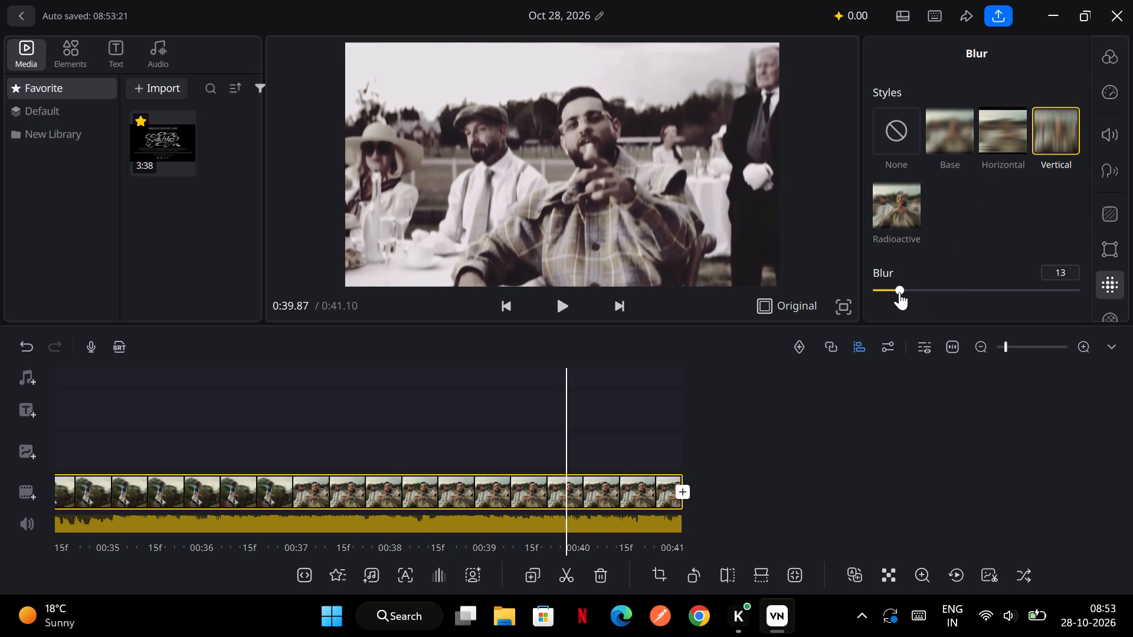
pyautogui.moveTo(899, 292); pyautogui.dragTo(990, 295)
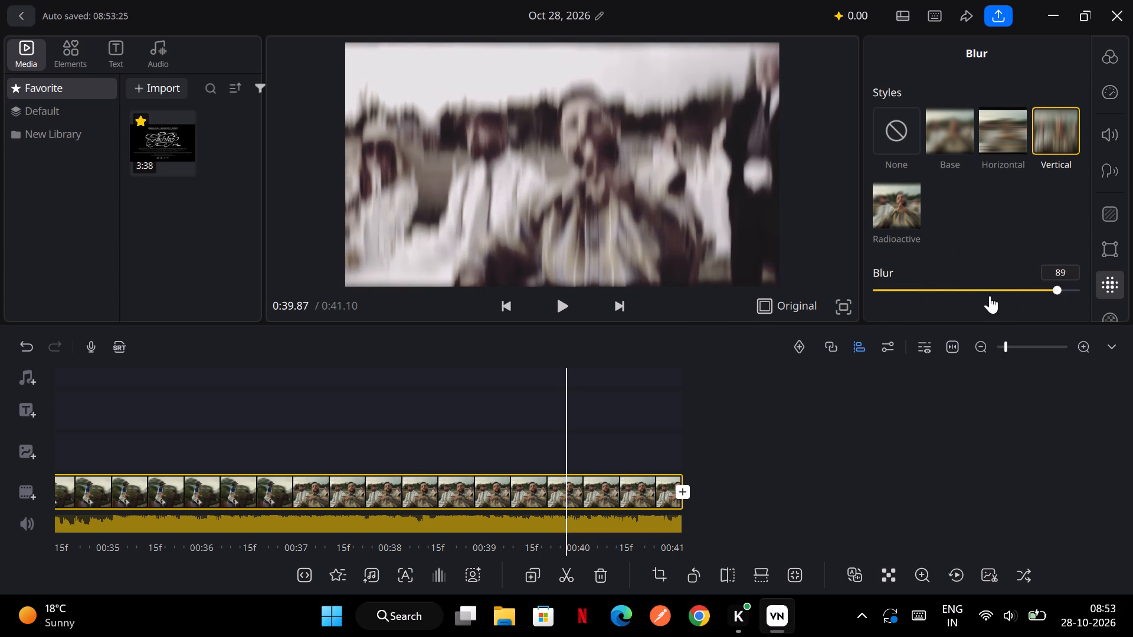
pyautogui.moveTo(990, 295); pyautogui.dragTo(906, 277)
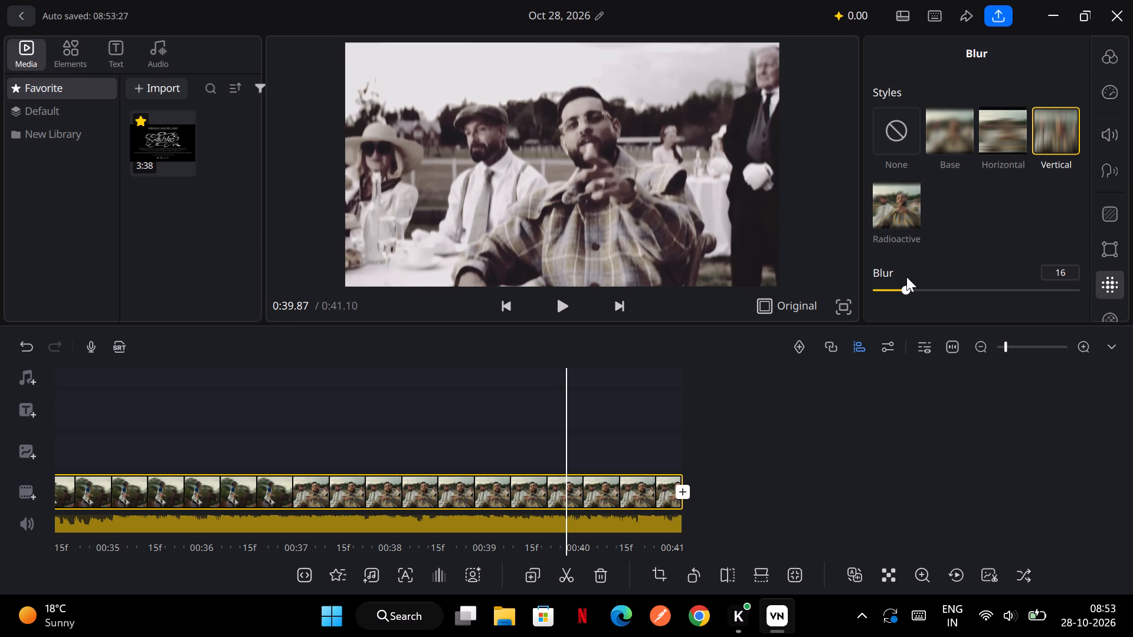
# Add the white circle shape from the elements library as an overlay at 0:39.87 and select it on the timeline.
pyautogui.click(512, 103)
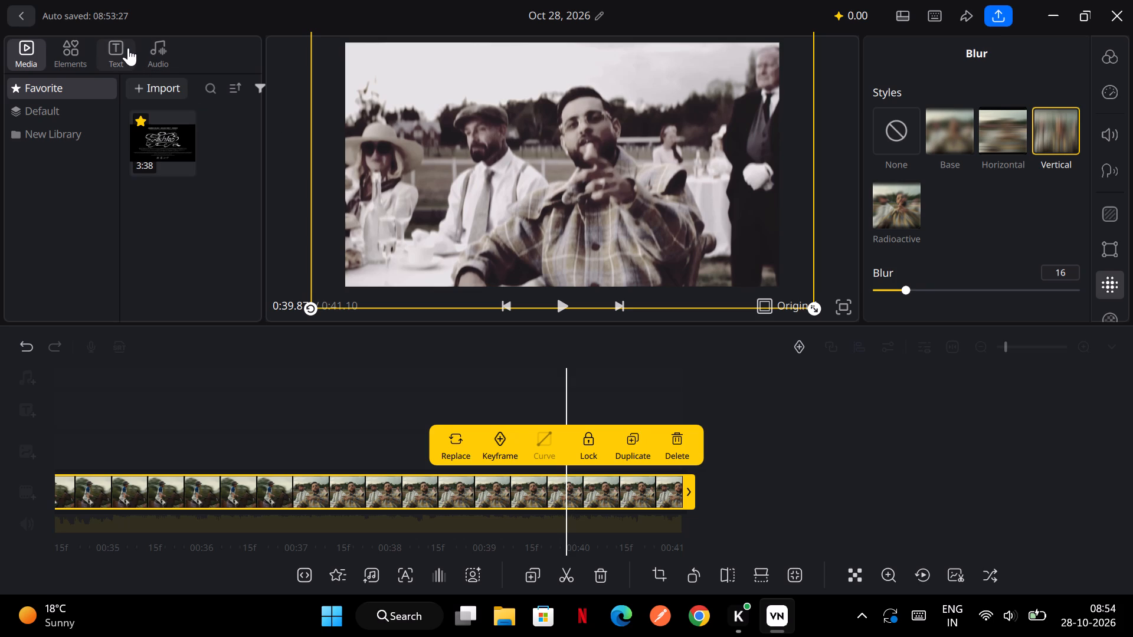
pyautogui.click(73, 39)
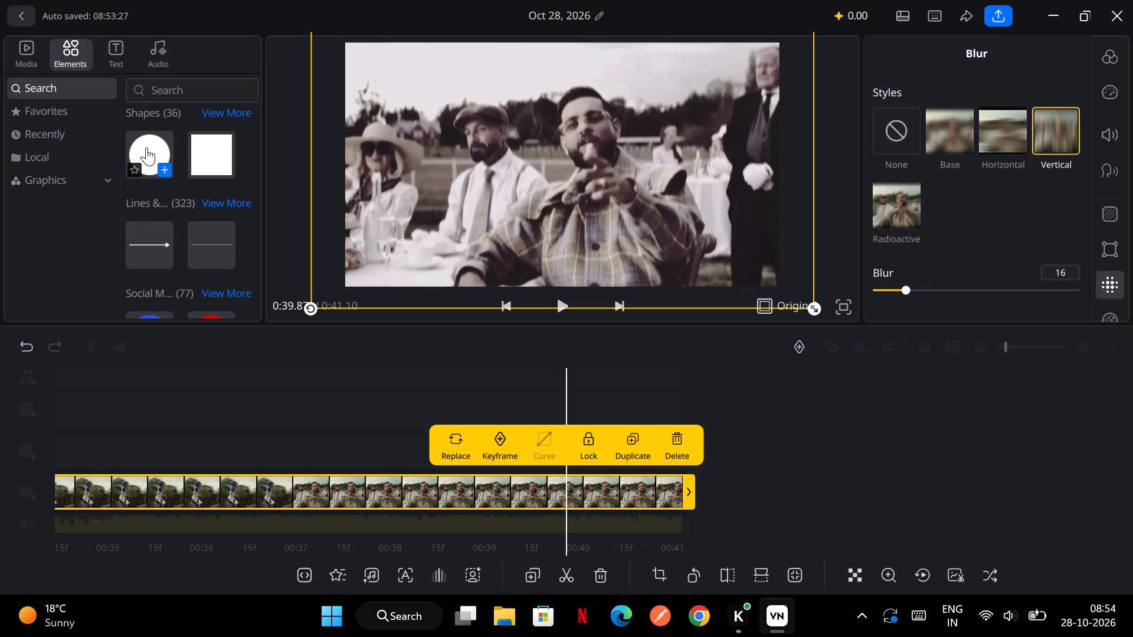
pyautogui.click(146, 147)
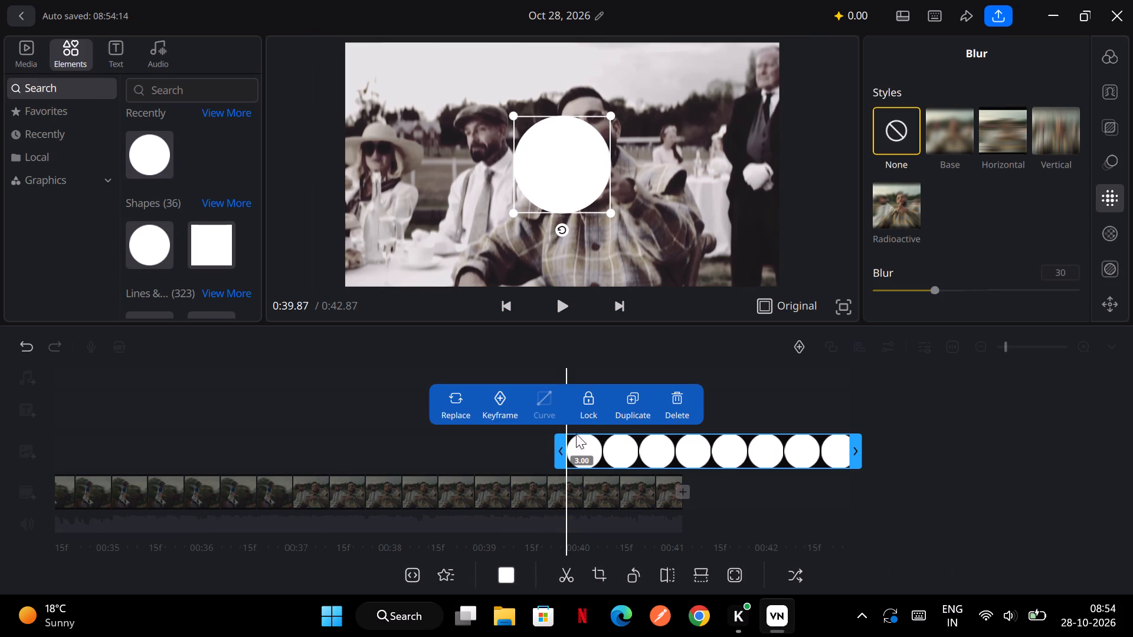
pyautogui.click(632, 447)
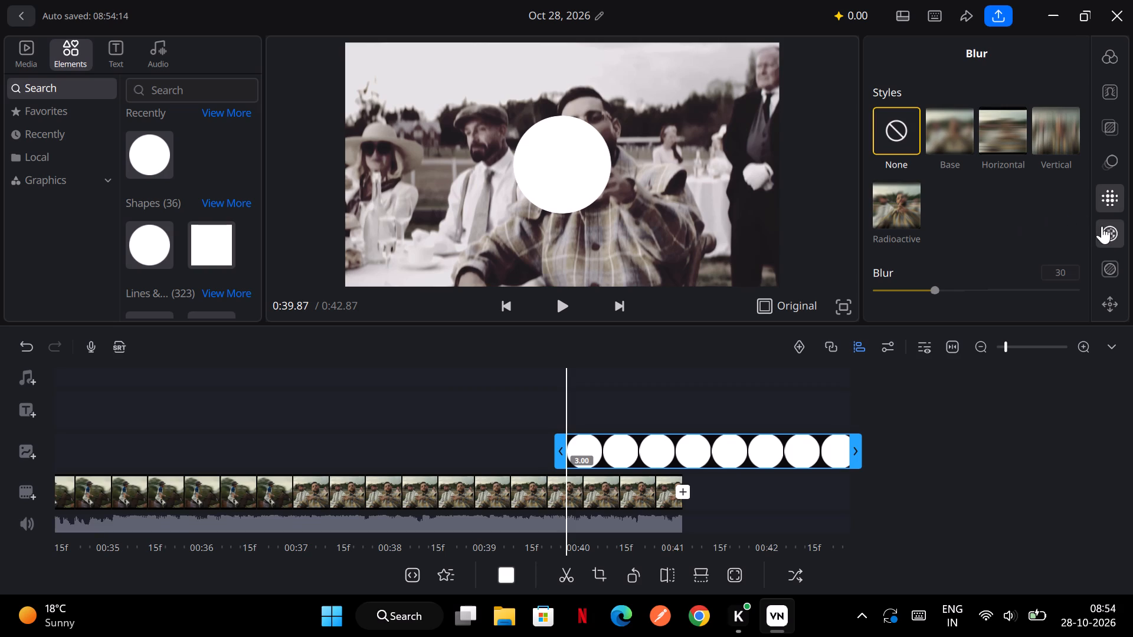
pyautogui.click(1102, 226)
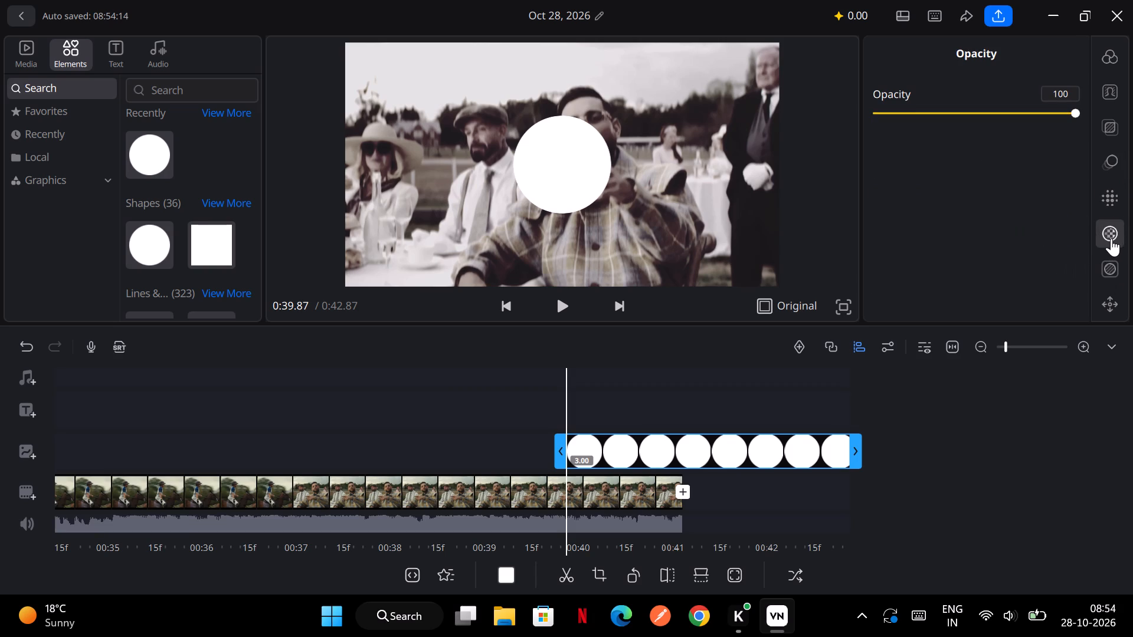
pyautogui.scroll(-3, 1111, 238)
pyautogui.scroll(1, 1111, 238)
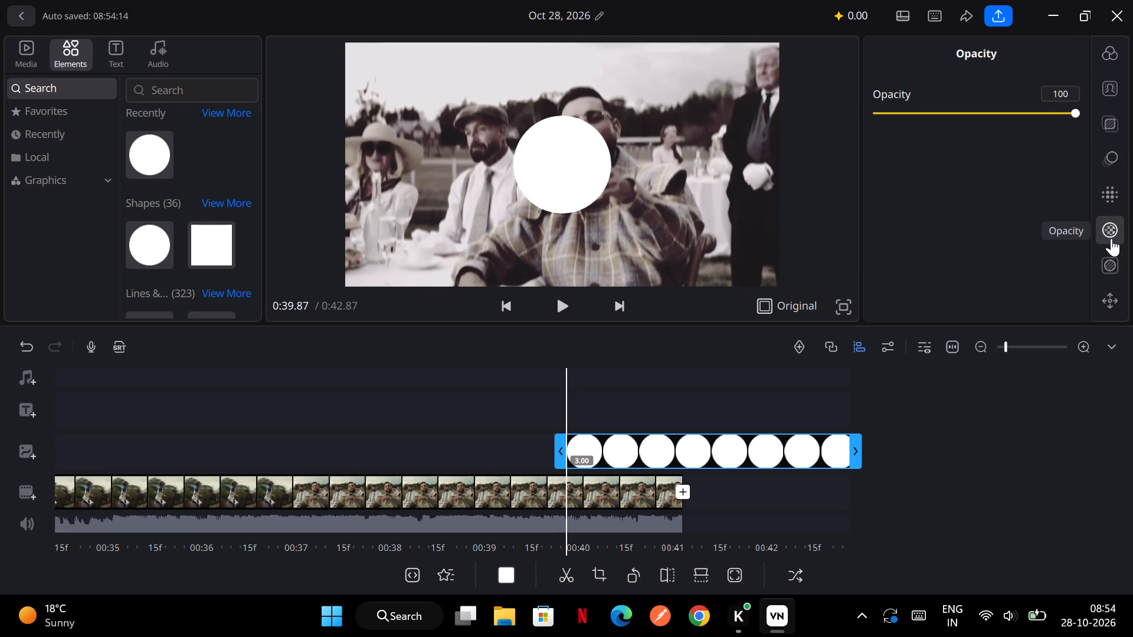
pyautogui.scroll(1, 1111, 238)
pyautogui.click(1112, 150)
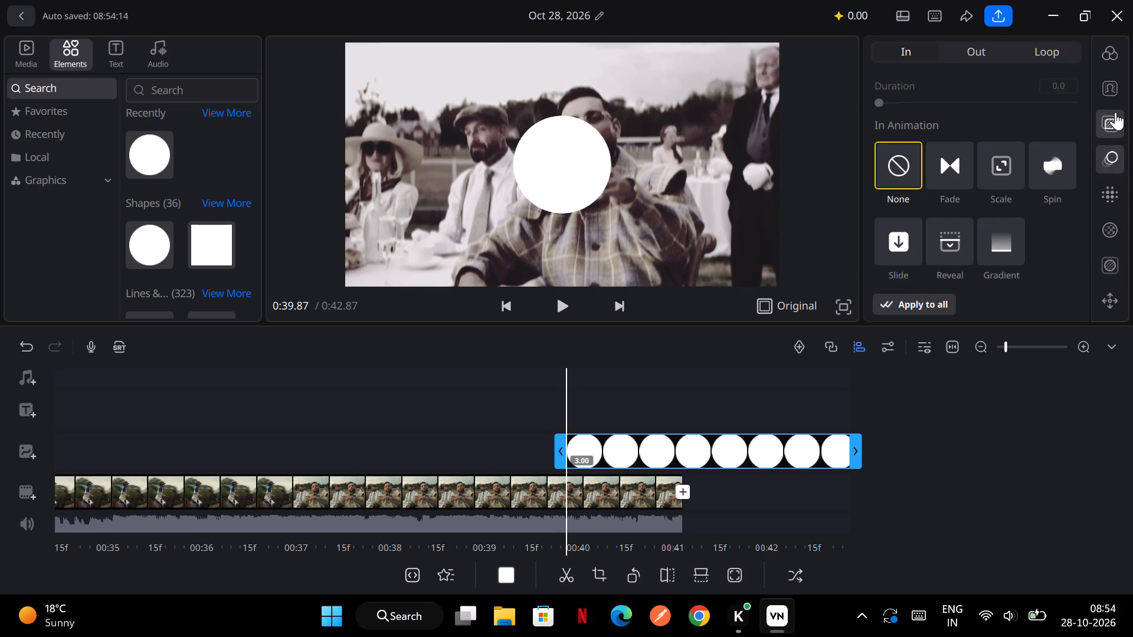
# Try the Multiply, Normal and Darken blending modes on the circle overlay, and settle on Difference.
pyautogui.click(1115, 112)
pyautogui.click(991, 224)
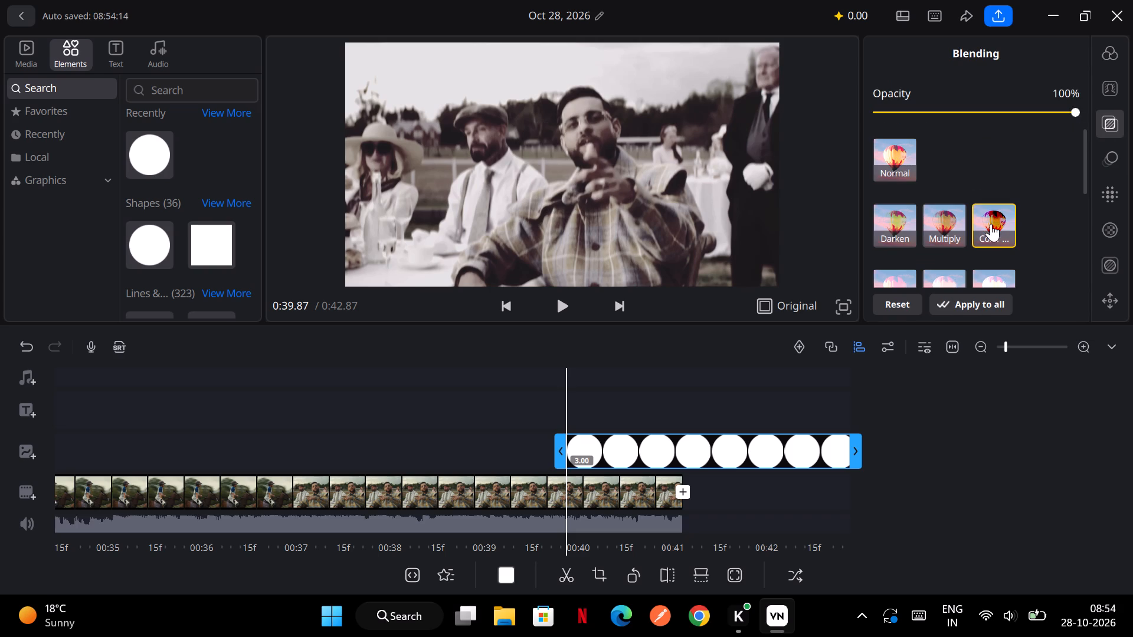
pyautogui.click(939, 227)
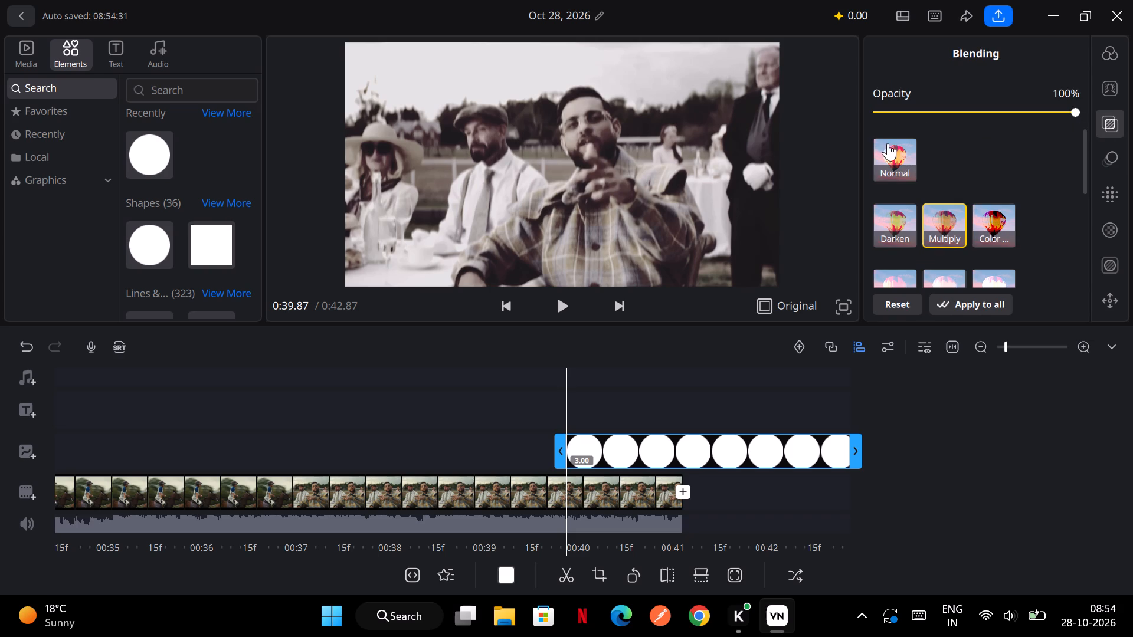
pyautogui.click(886, 141)
pyautogui.click(889, 215)
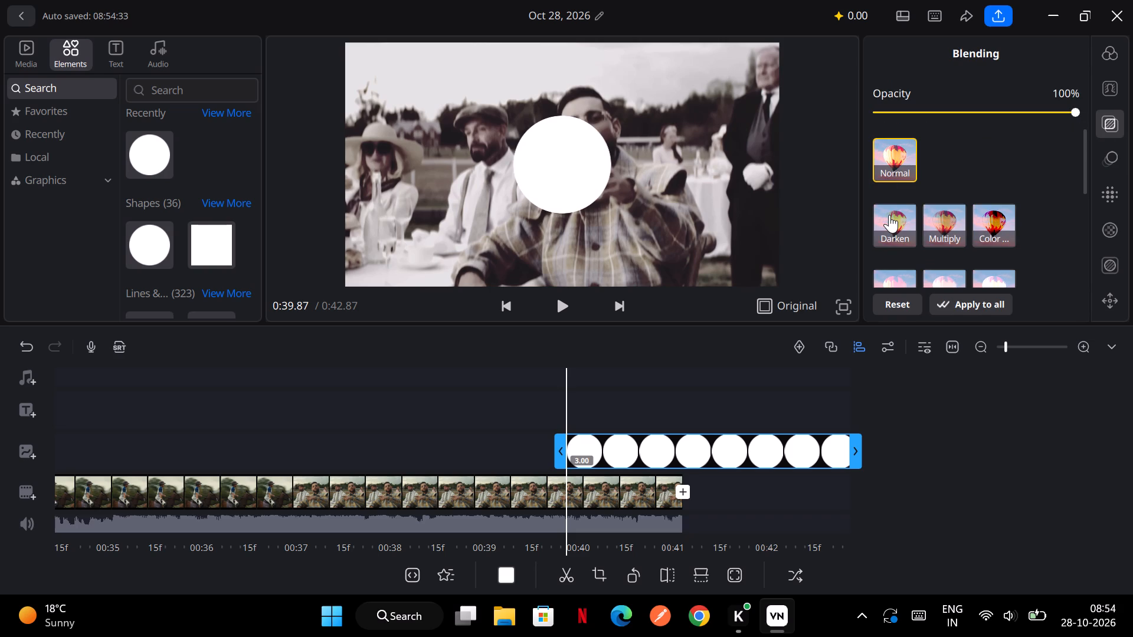
pyautogui.scroll(-2, 889, 215)
pyautogui.scroll(1, 889, 215)
pyautogui.keyDown('ctrl'); pyautogui.scroll(-1, 889, 215); pyautogui.keyUp('ctrl')
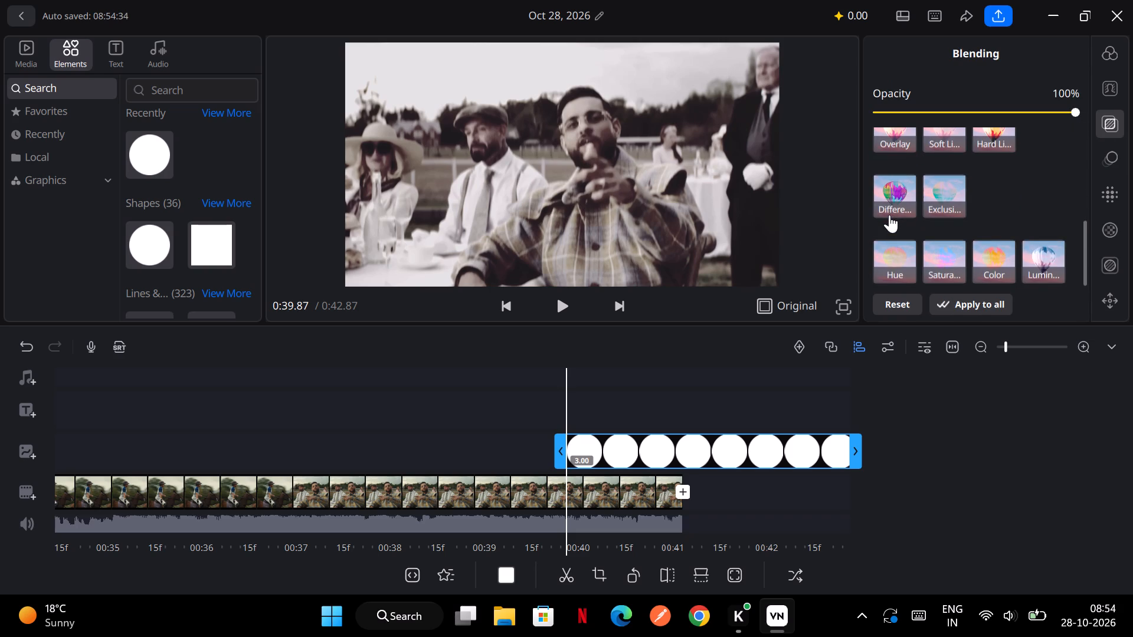
pyautogui.click(892, 212)
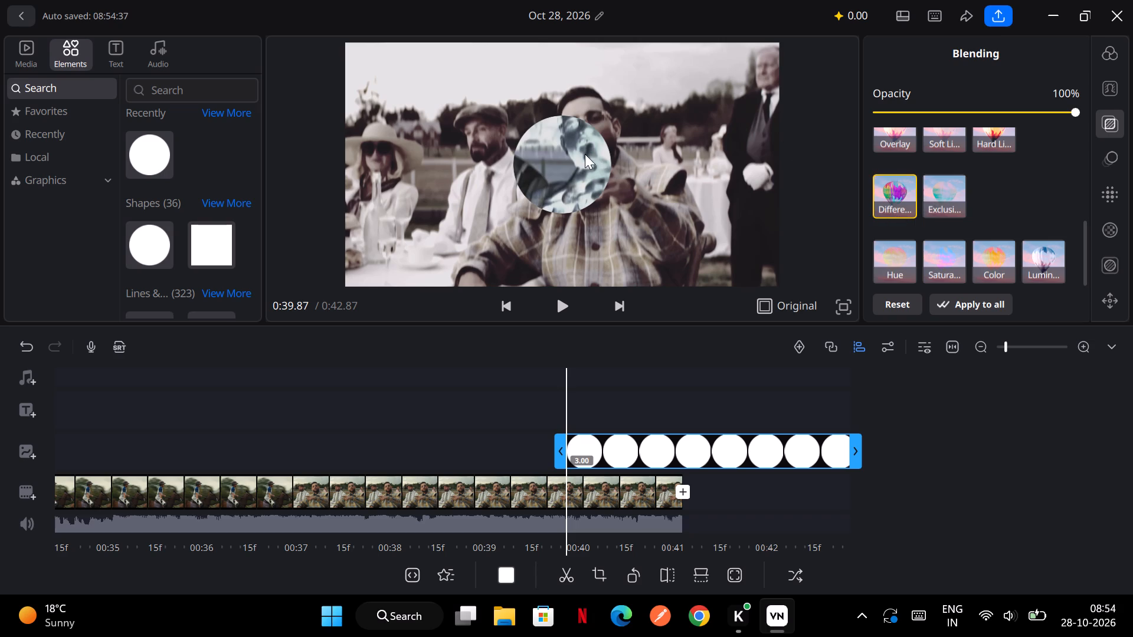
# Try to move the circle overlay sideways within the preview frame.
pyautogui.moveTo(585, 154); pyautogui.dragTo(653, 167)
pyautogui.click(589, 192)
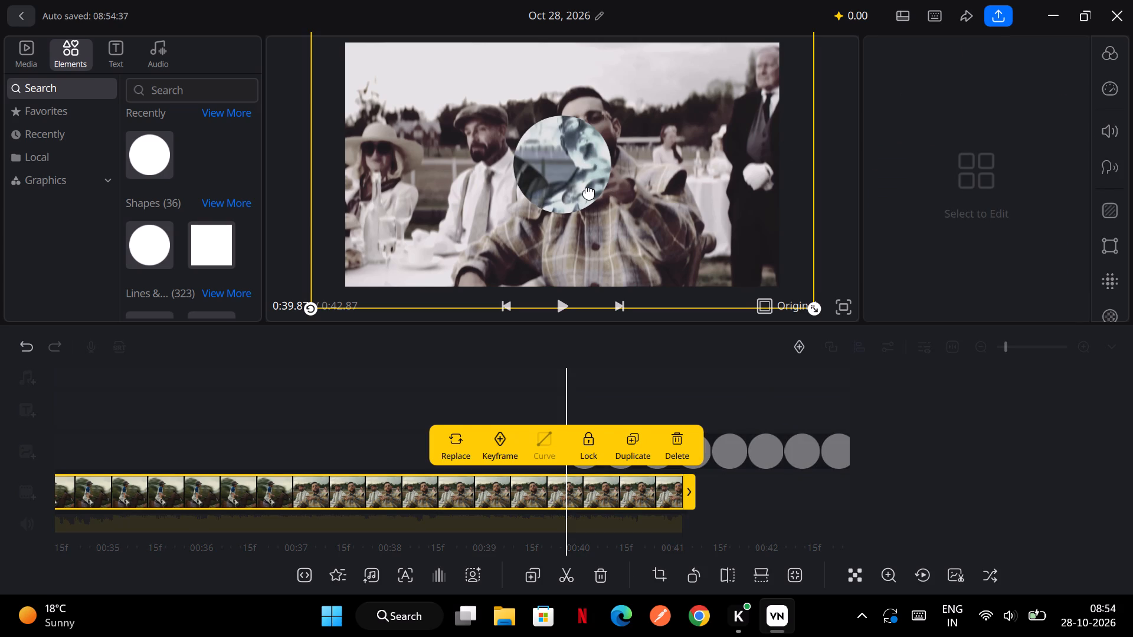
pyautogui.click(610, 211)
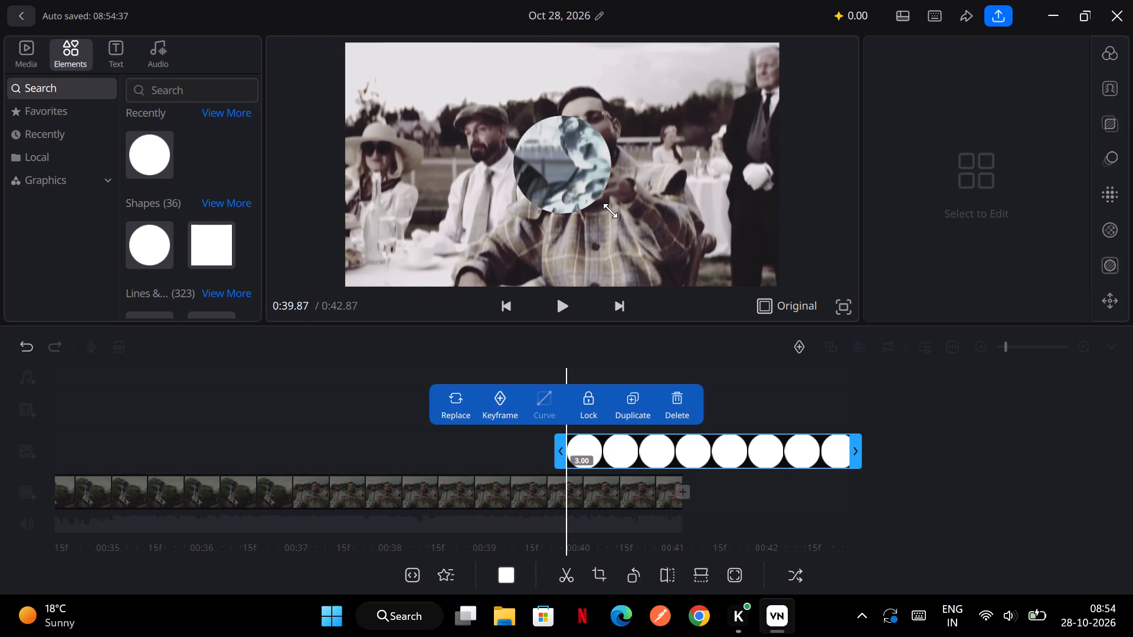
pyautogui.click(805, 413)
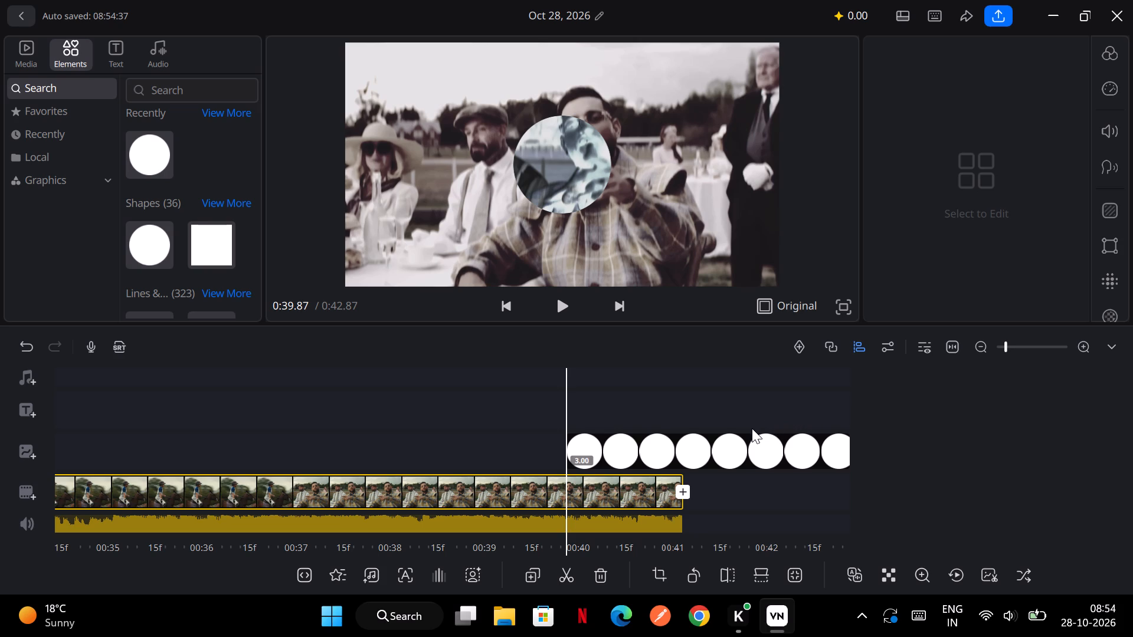
# Preview how the blended circle looks over the last second of the clip, around 0:40 to 0:41.
pyautogui.hscroll(-1, 805, 472)
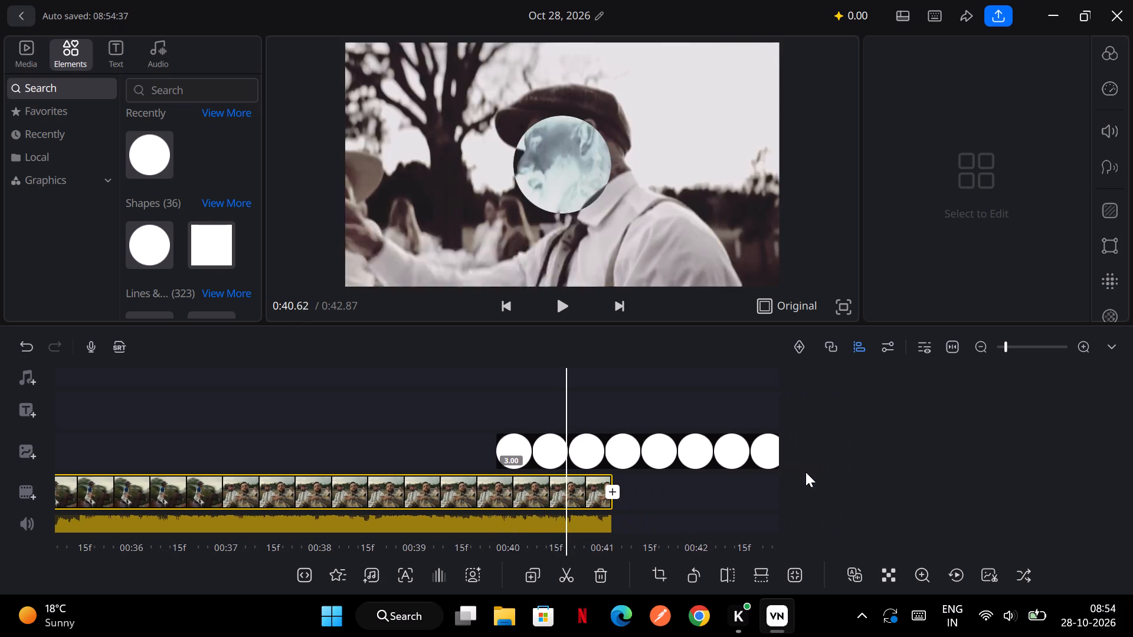
pyautogui.hscroll(-2, 805, 472)
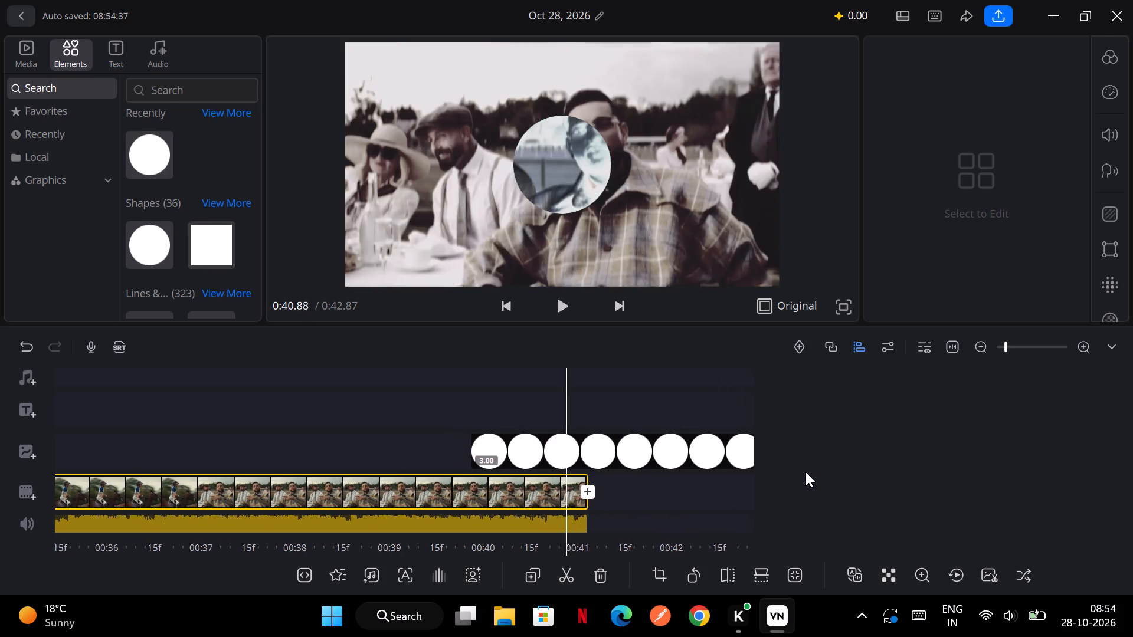
pyautogui.hscroll(-1, 805, 472)
pyautogui.hscroll(1, 805, 472)
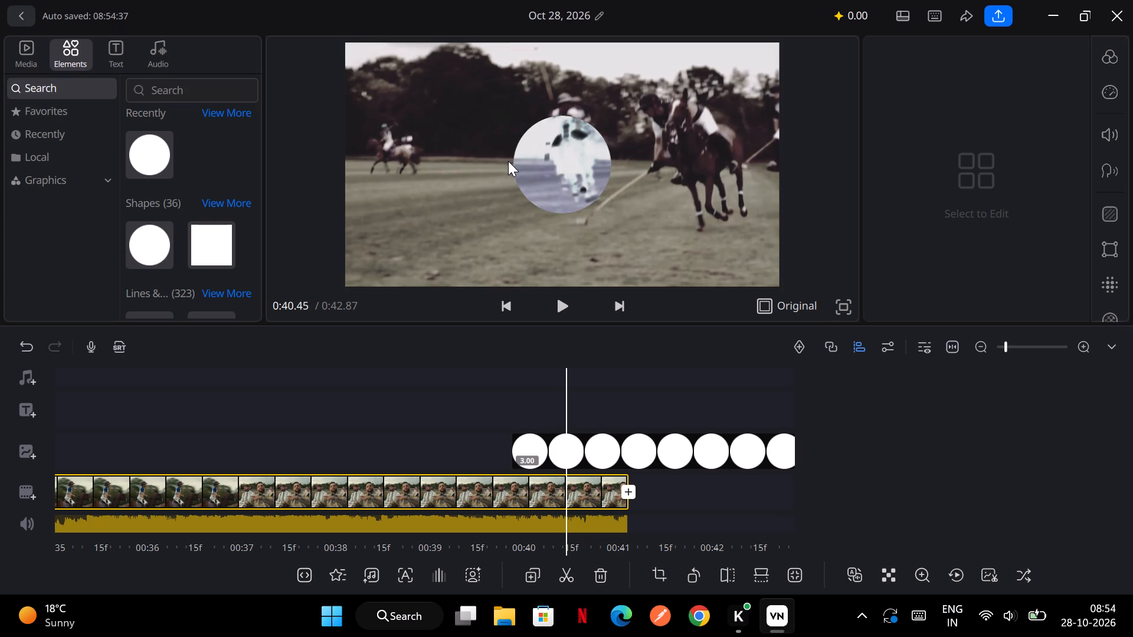
# Set the blending opacity of the circle overlay to 98%.
pyautogui.click(558, 194)
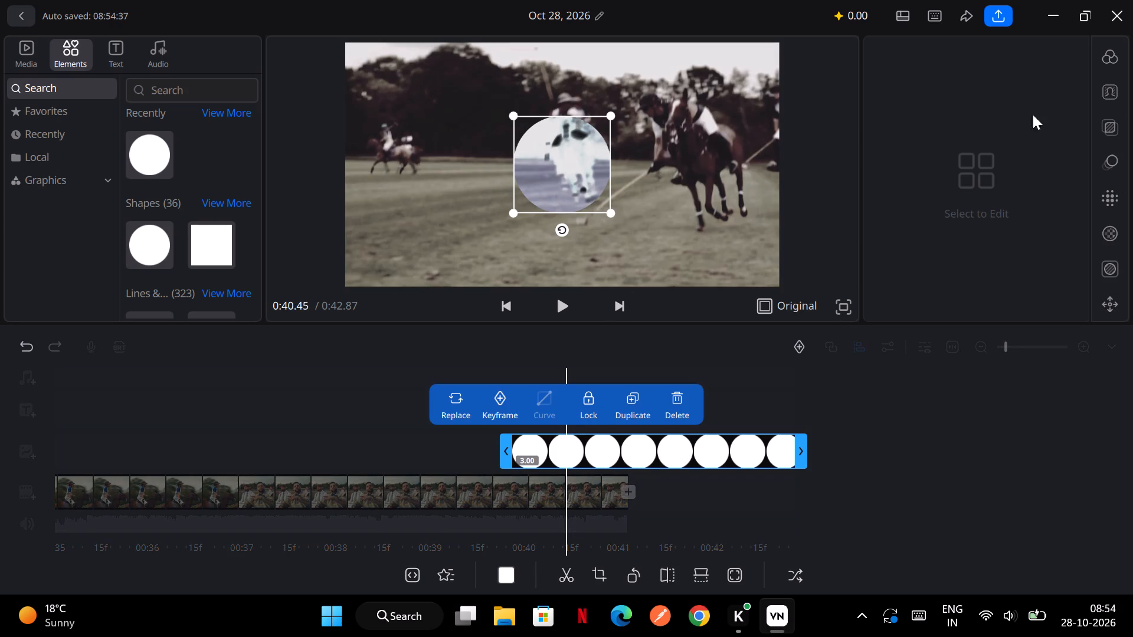
pyautogui.click(1121, 126)
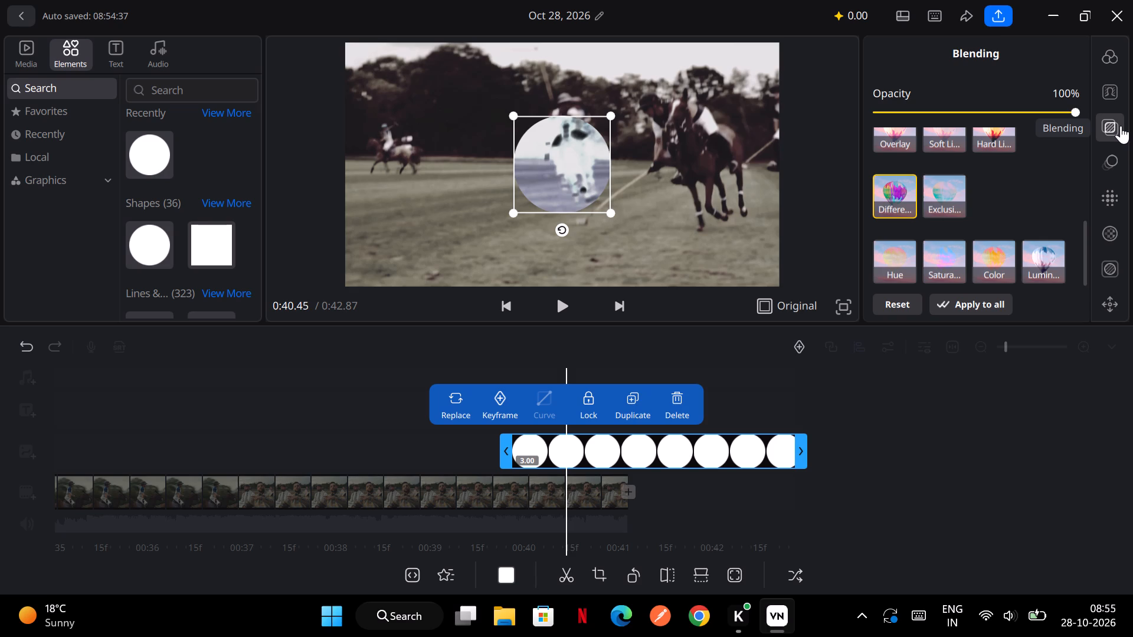
pyautogui.click(559, 173)
pyautogui.click(1020, 117)
pyautogui.moveTo(1033, 111); pyautogui.dragTo(1025, 111)
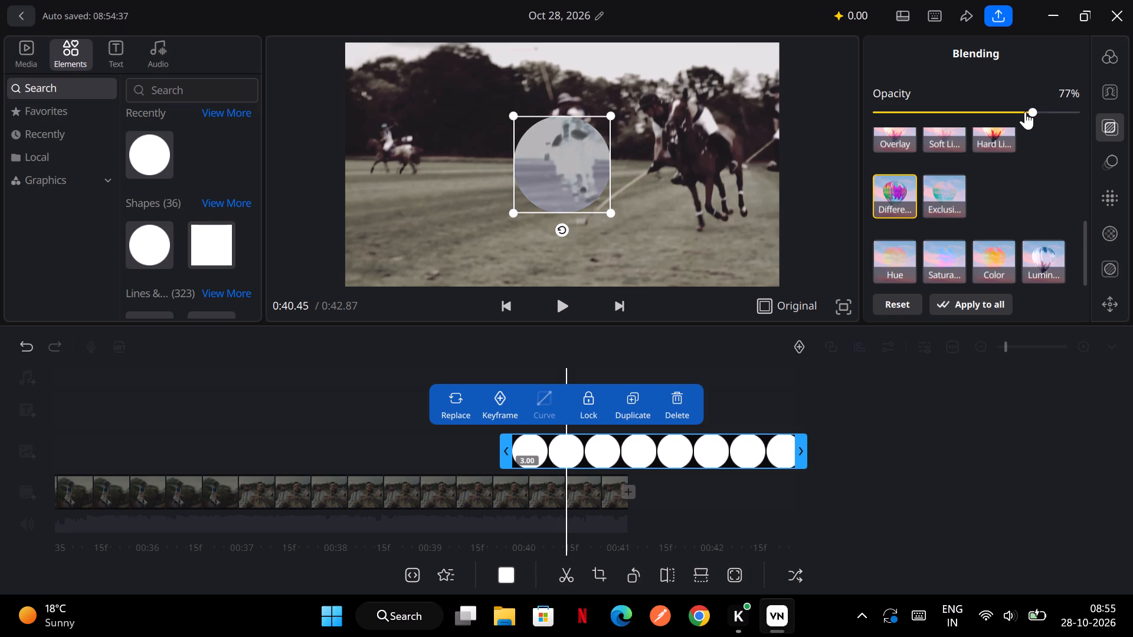
pyautogui.moveTo(1025, 111); pyautogui.dragTo(1082, 98)
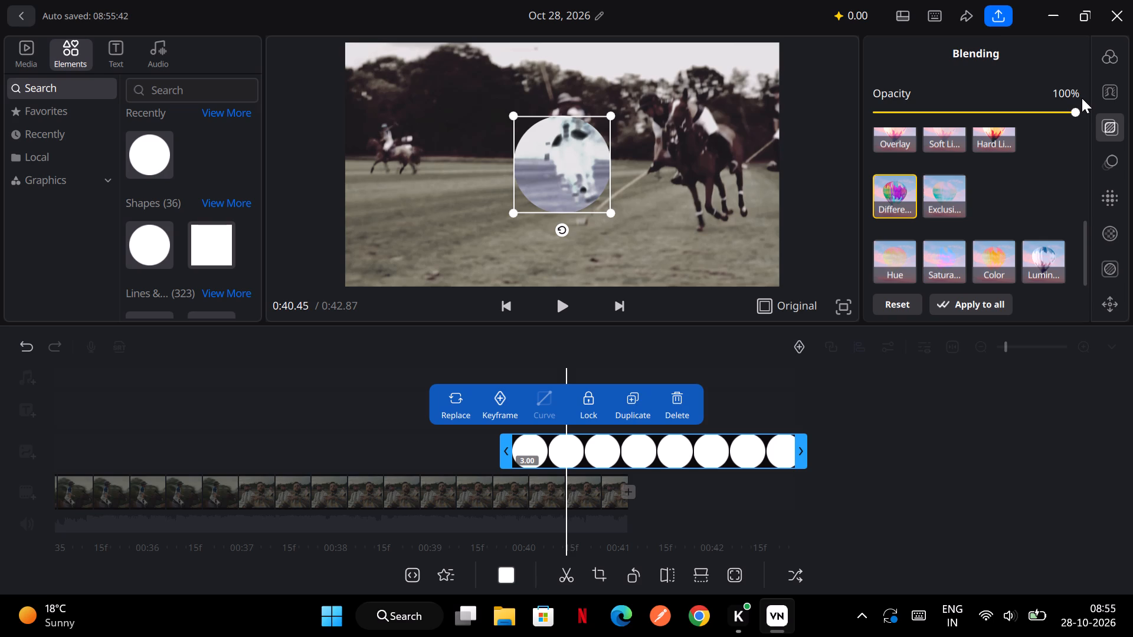
pyautogui.moveTo(1082, 98); pyautogui.dragTo(1072, 97)
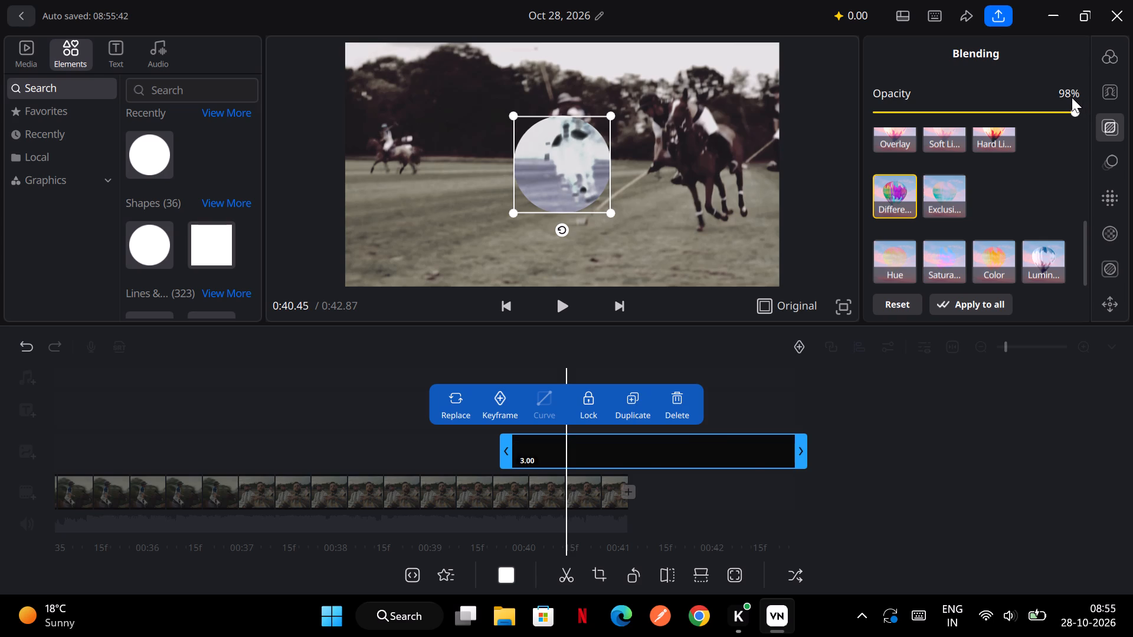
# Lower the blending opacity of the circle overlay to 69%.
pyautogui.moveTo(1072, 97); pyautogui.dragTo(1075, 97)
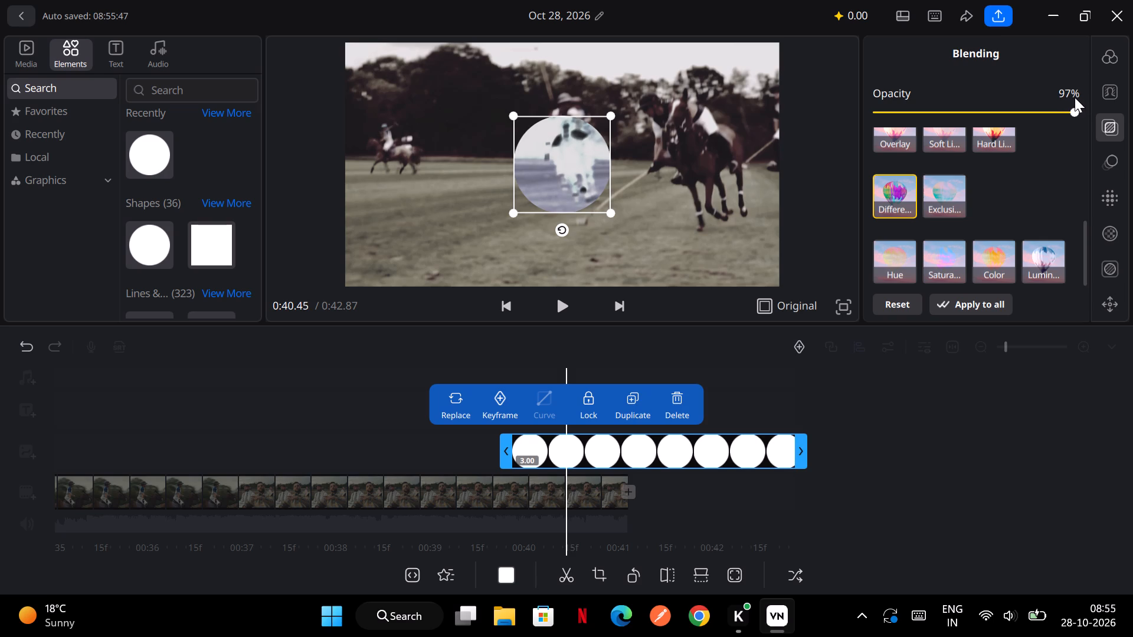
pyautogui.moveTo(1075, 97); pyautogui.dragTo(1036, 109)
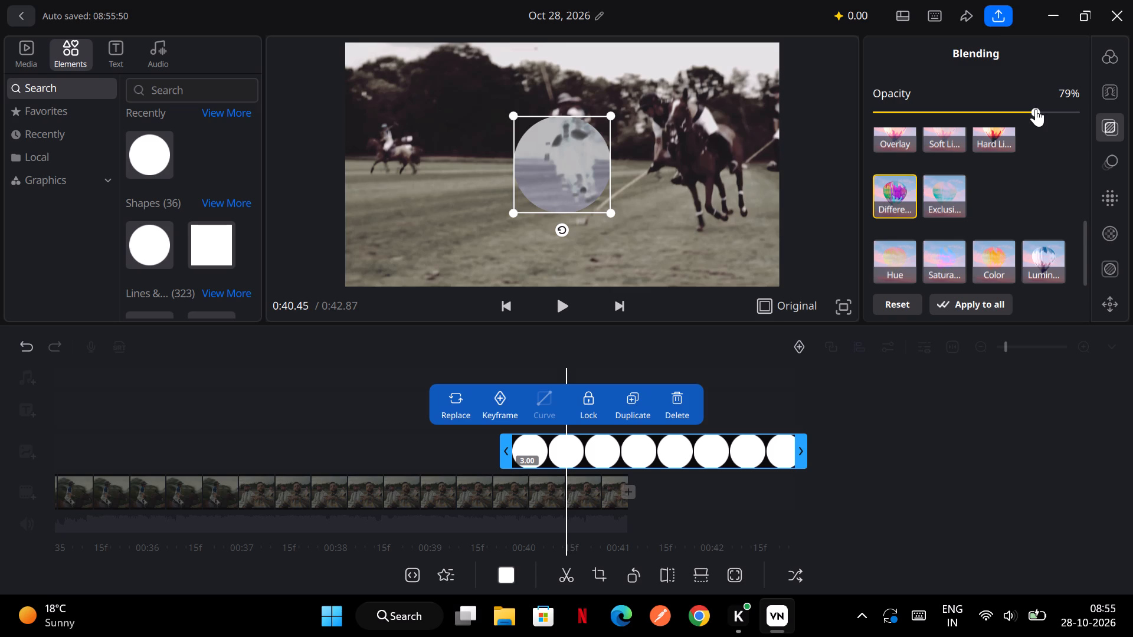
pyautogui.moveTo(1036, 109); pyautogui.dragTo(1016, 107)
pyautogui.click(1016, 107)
# Try the Exclusion, Hue, Saturation and Color blending modes on the circle overlay, and settle on Difference at 100% opacity.
pyautogui.click(952, 186)
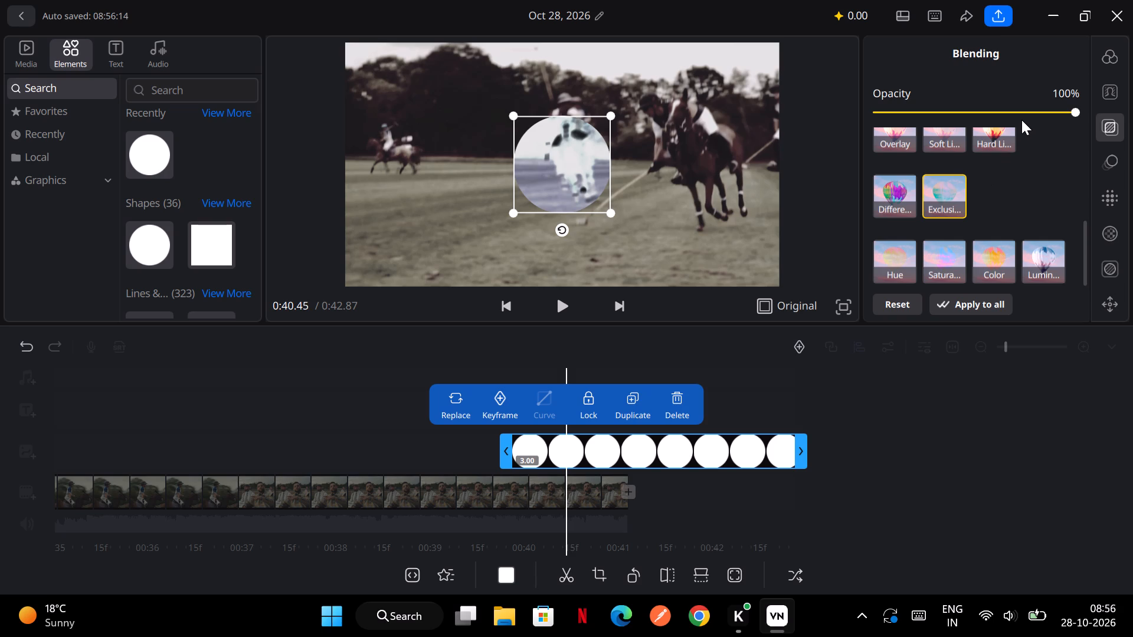
pyautogui.click(1006, 195)
pyautogui.scroll(-4, 896, 193)
pyautogui.click(903, 262)
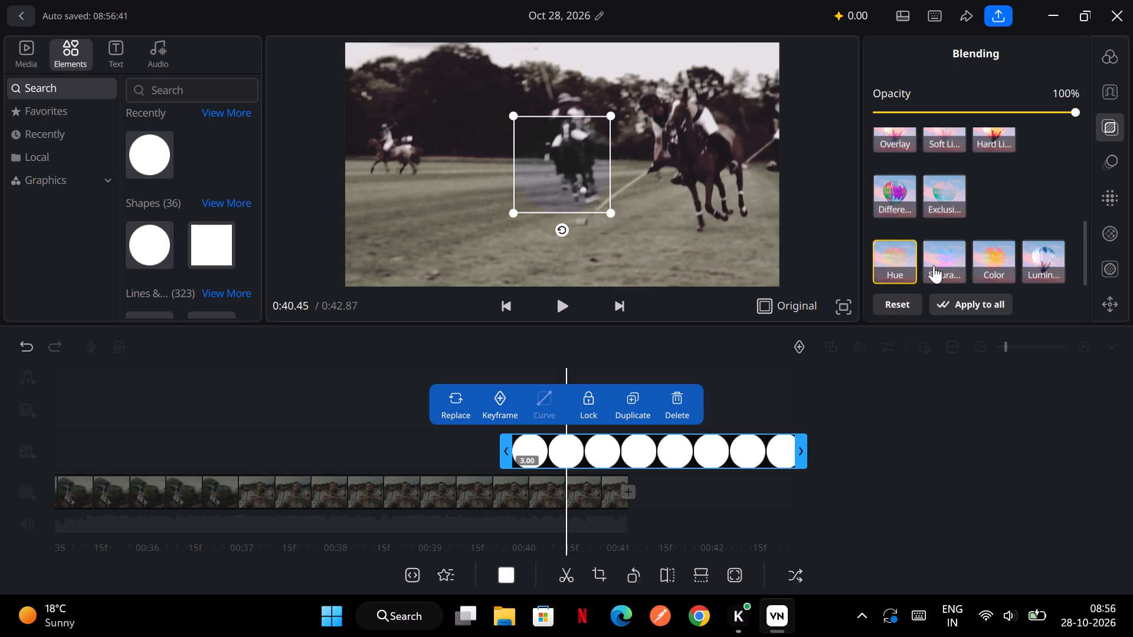
pyautogui.click(1005, 198)
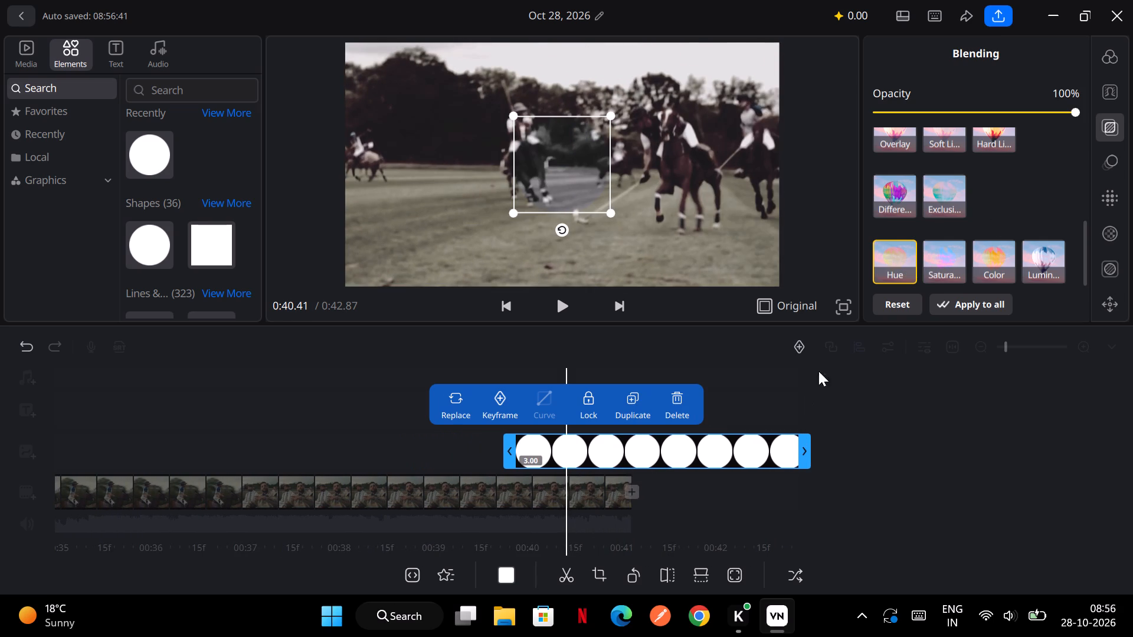
pyautogui.click(936, 259)
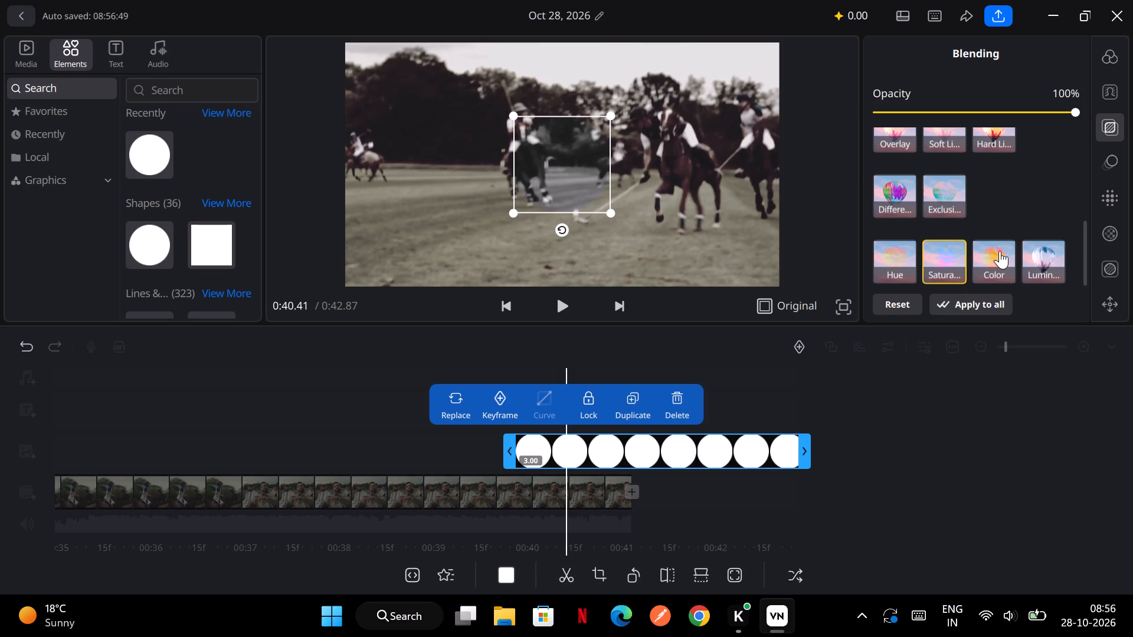
pyautogui.click(1000, 251)
pyautogui.scroll(-2, 1000, 251)
pyautogui.scroll(1, 1000, 251)
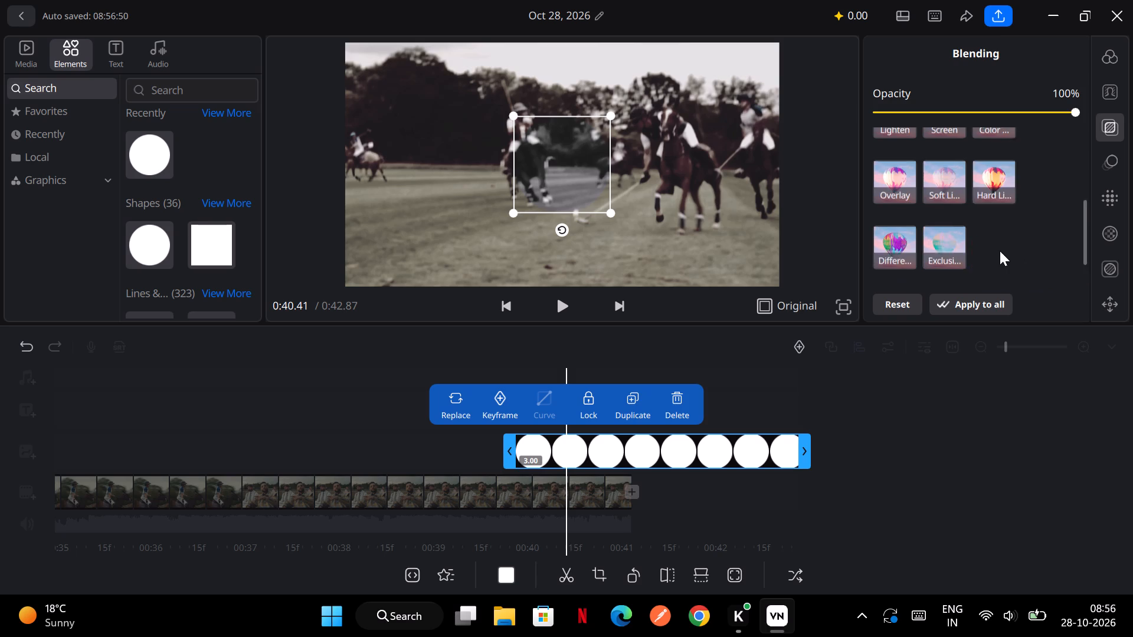
pyautogui.scroll(1, 1000, 251)
pyautogui.scroll(-1, 977, 262)
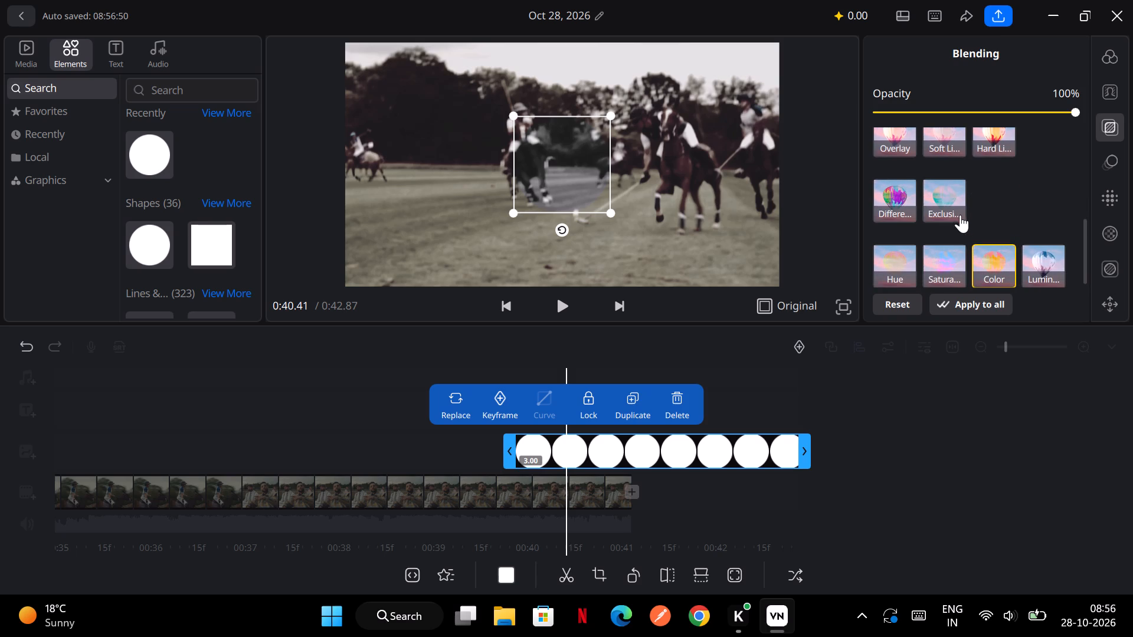
pyautogui.click(953, 211)
pyautogui.click(881, 189)
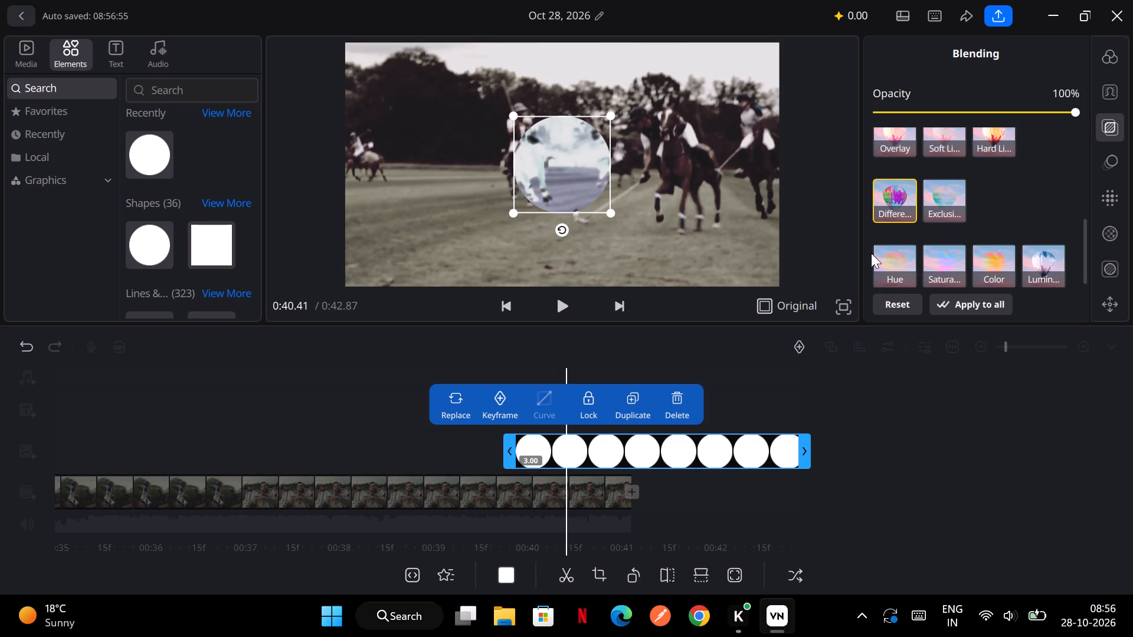
# Trim the end of the circle overlay so that it lasts 0.81 seconds.
pyautogui.moveTo(808, 451); pyautogui.dragTo(602, 437)
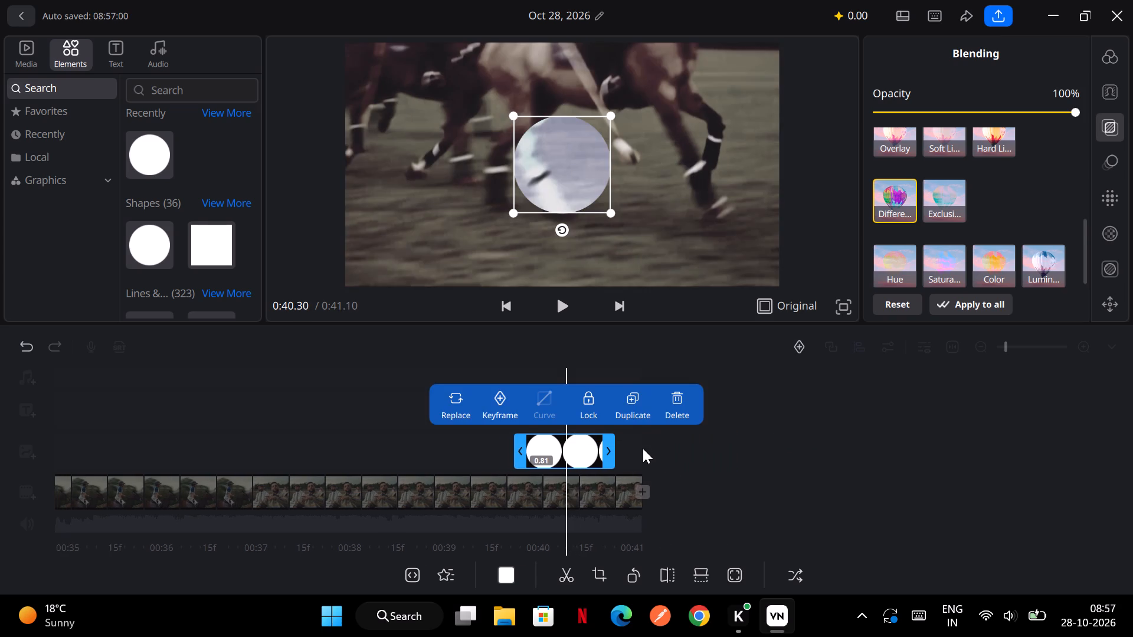
# Apply the Vertical blur style to the circle overlay.
pyautogui.scroll(-2, 1097, 251)
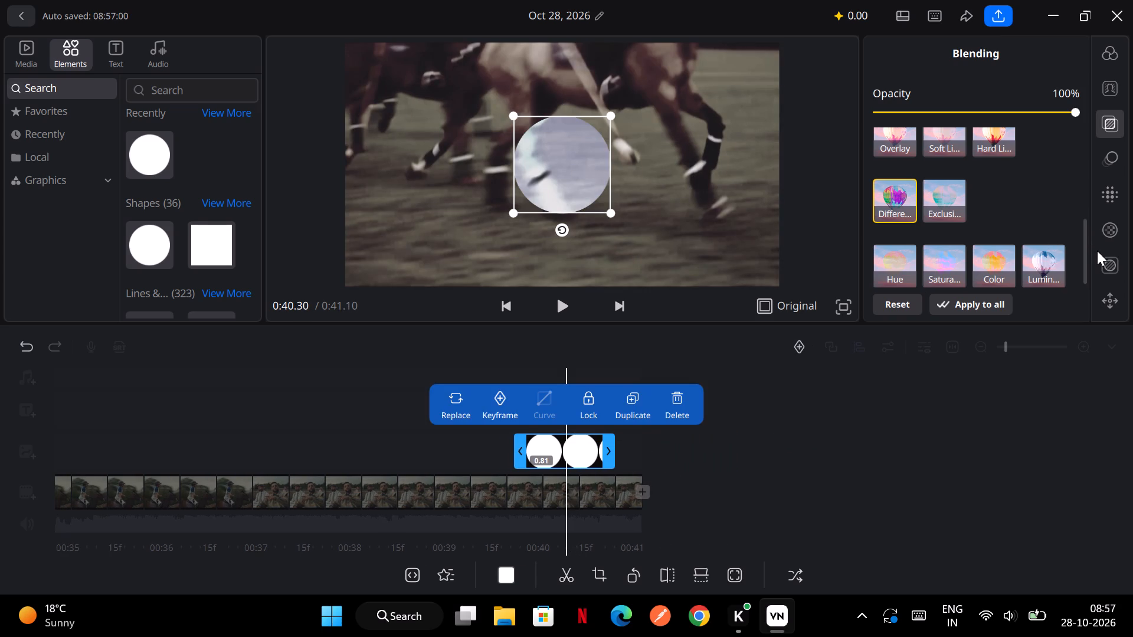
pyautogui.click(1119, 187)
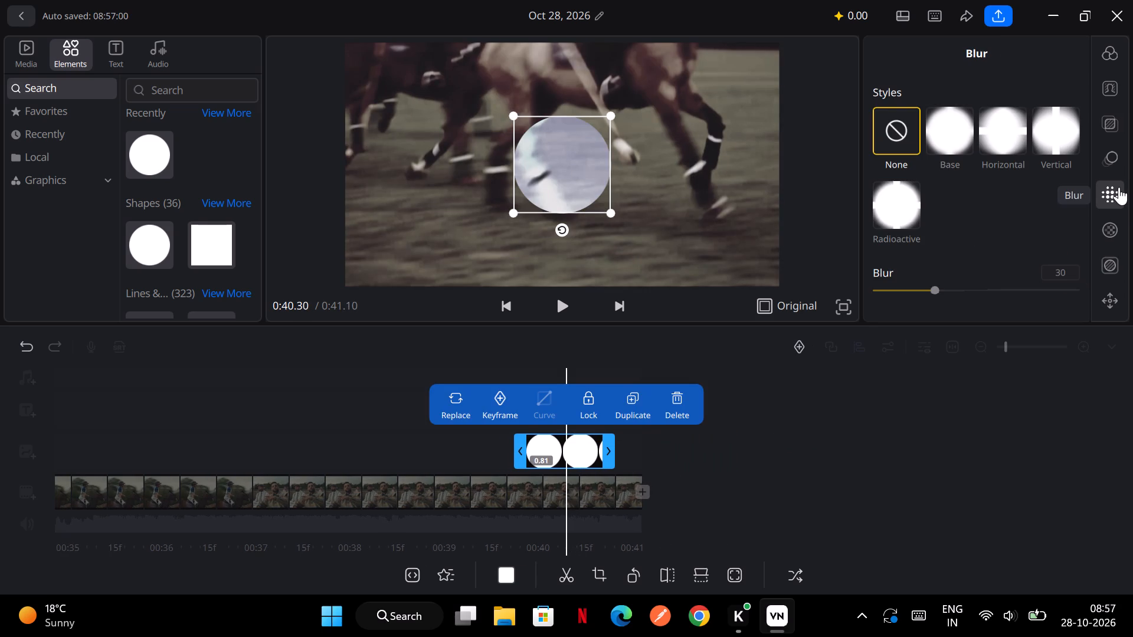
pyautogui.click(1056, 124)
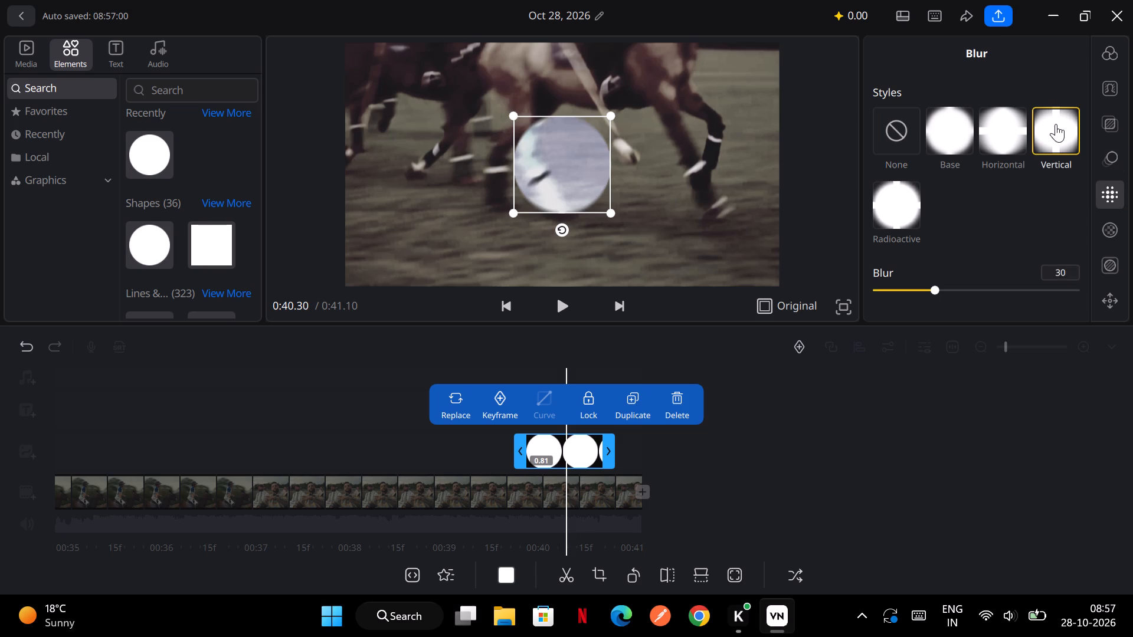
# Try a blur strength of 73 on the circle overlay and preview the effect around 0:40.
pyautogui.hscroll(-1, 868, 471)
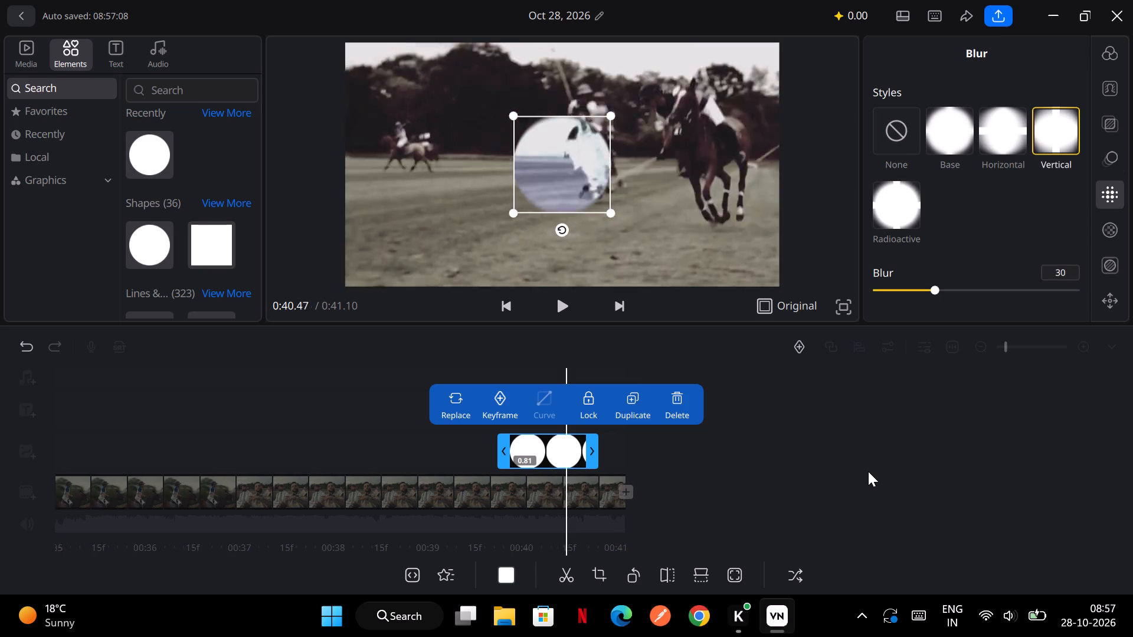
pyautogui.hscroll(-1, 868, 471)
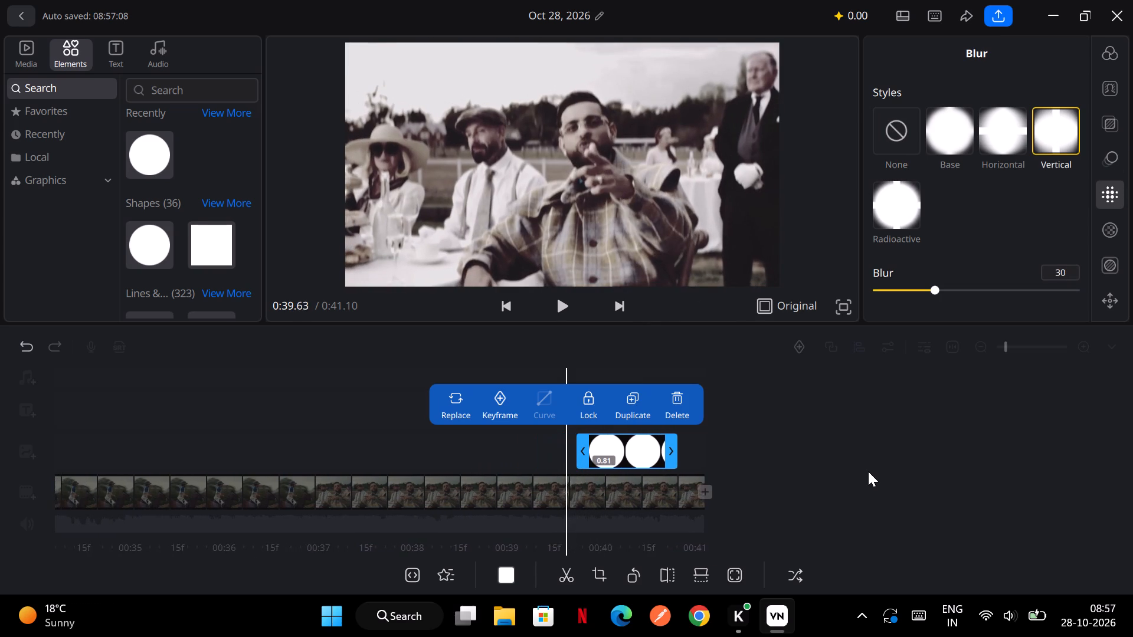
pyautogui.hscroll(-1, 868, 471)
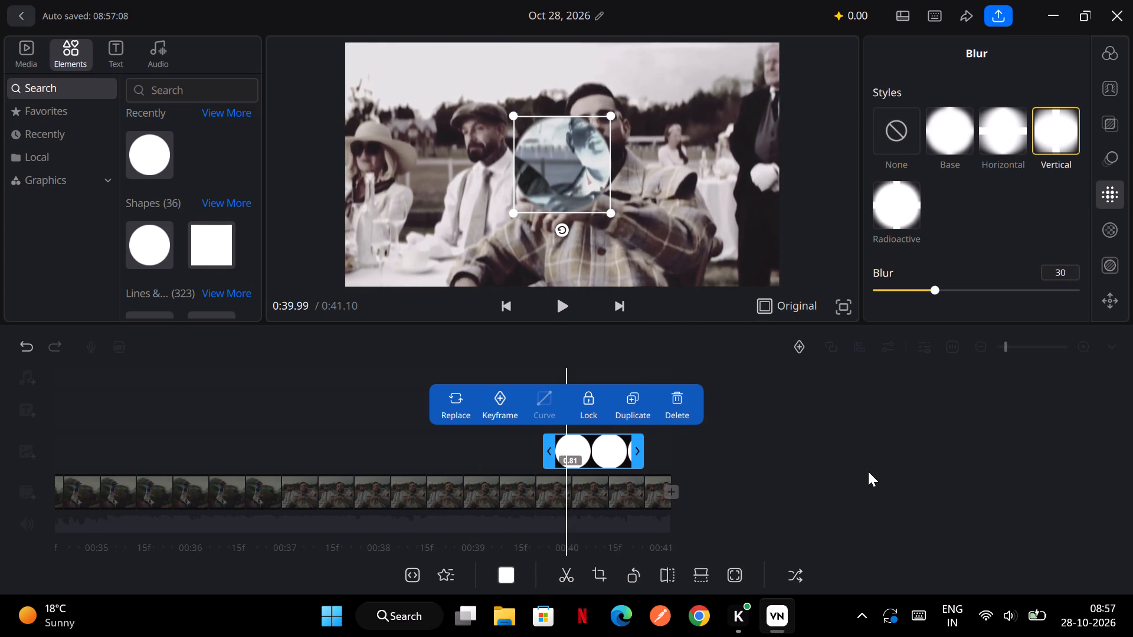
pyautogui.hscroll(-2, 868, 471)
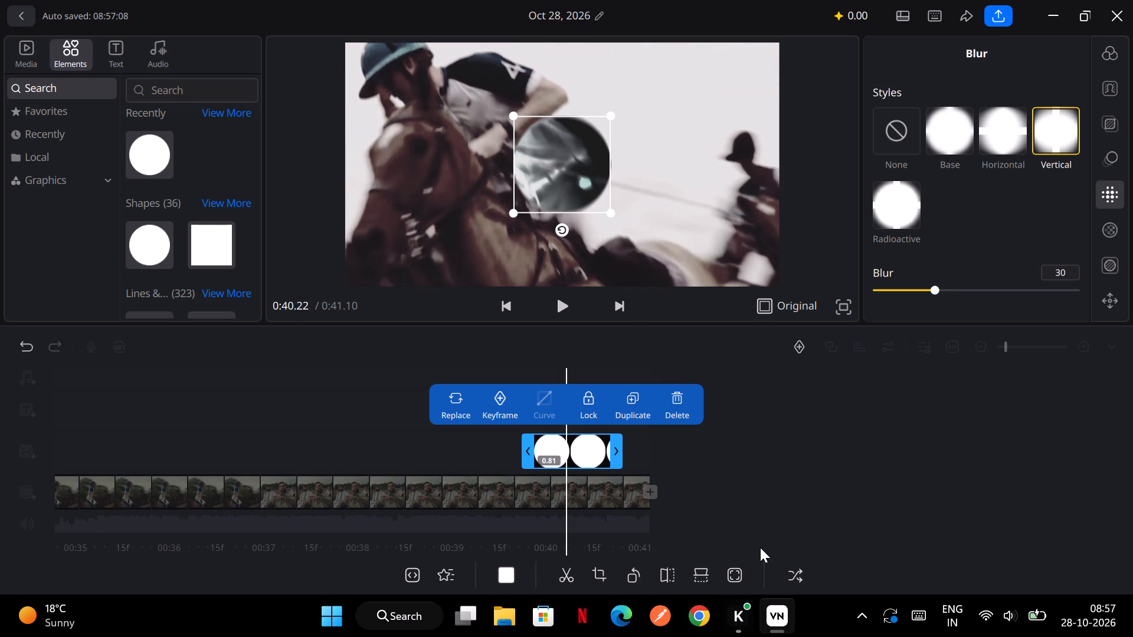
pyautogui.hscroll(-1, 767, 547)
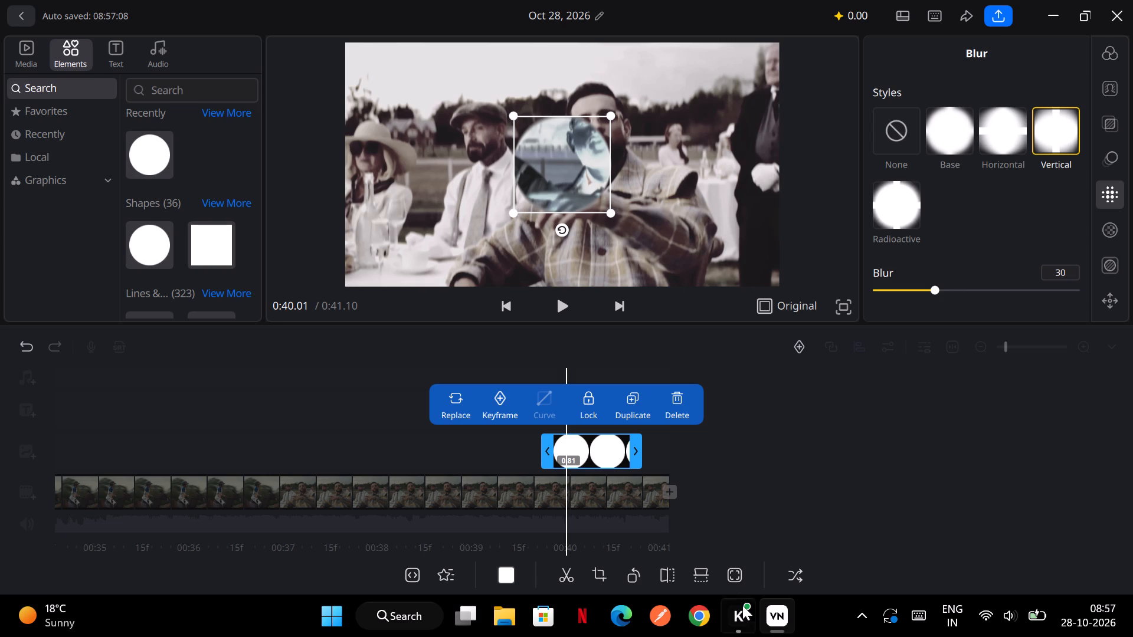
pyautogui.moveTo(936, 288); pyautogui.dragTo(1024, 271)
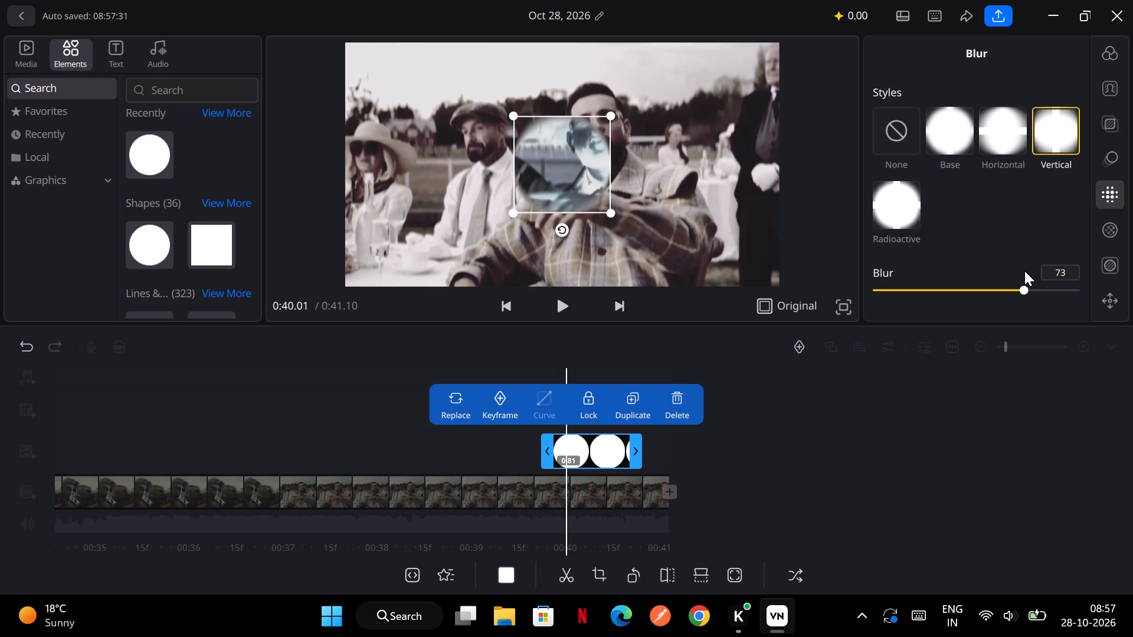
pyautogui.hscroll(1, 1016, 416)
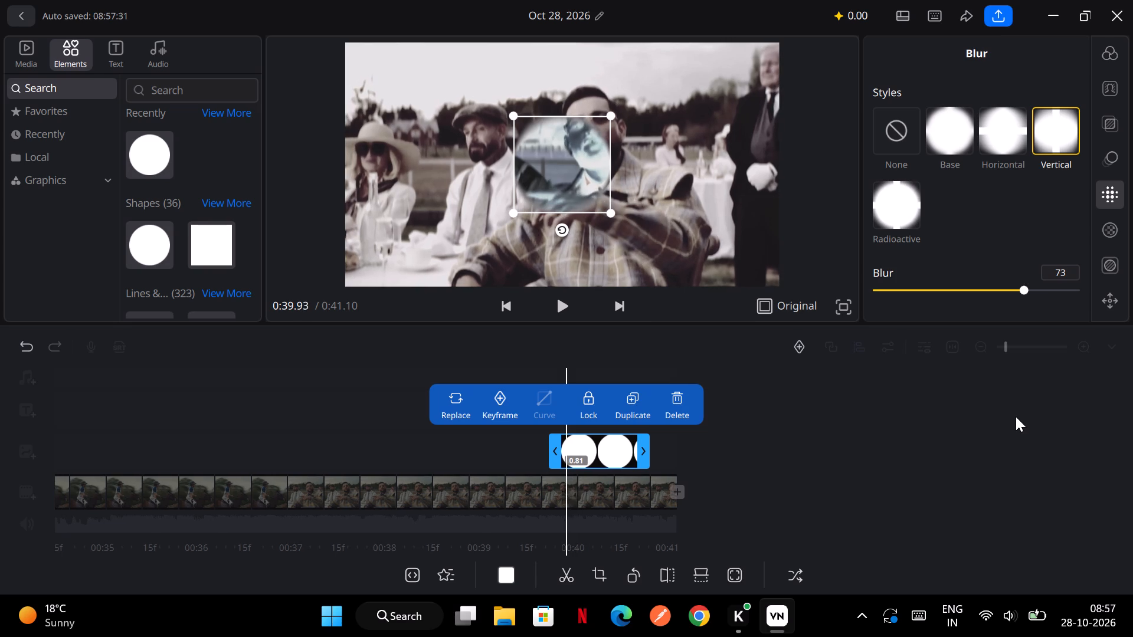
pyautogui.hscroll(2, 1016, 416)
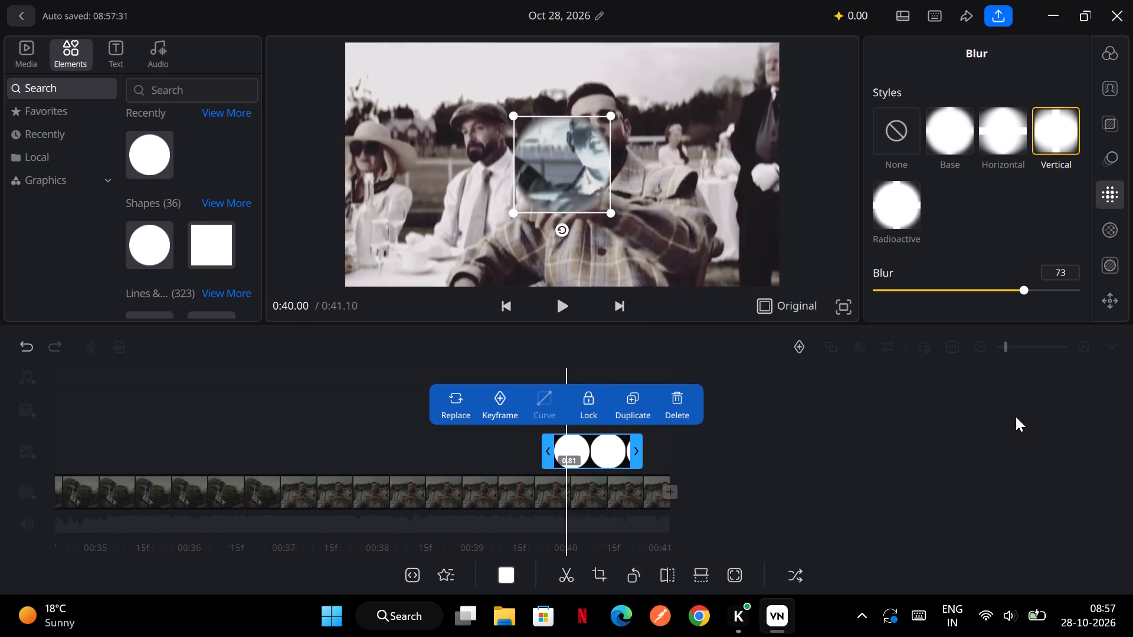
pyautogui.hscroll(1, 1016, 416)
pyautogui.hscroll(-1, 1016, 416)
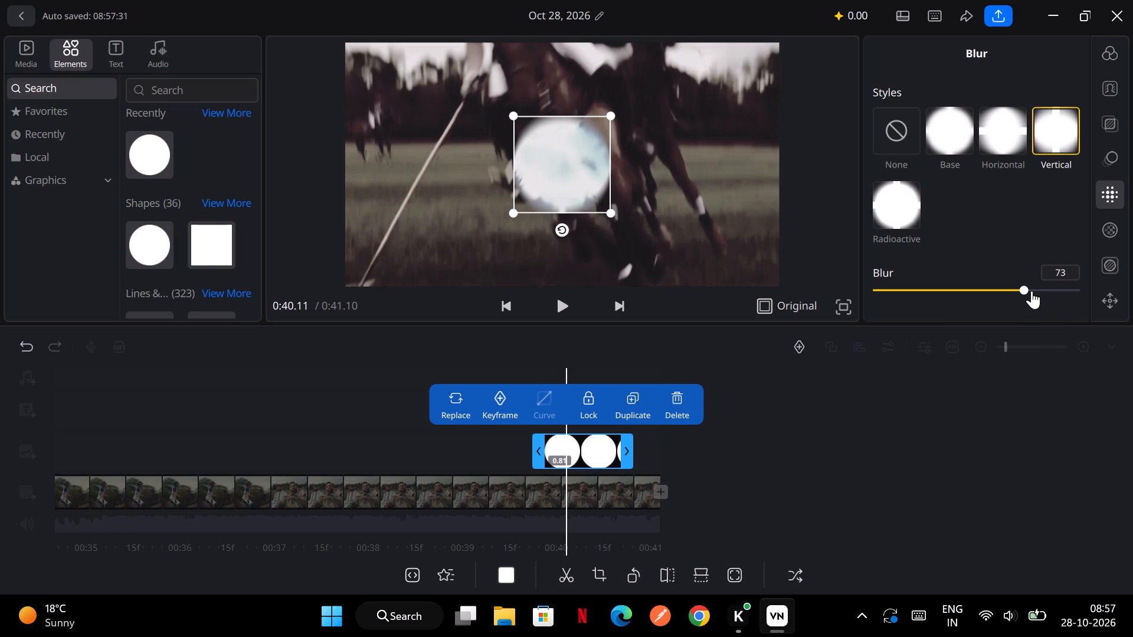
# Reduce the circle overlay's vertical blur strength to 8 and check it around 0:40.
pyautogui.moveTo(1032, 290); pyautogui.dragTo(861, 290)
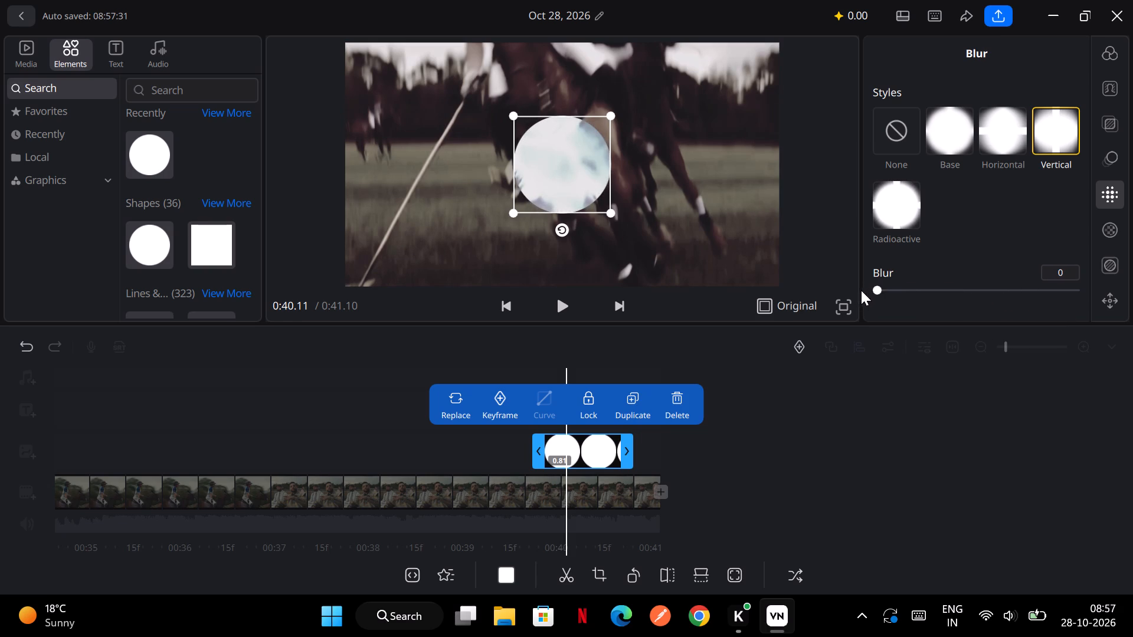
pyautogui.moveTo(861, 290); pyautogui.dragTo(898, 291)
pyautogui.moveTo(898, 291); pyautogui.dragTo(890, 293)
pyautogui.scroll(2, 851, 444)
pyautogui.hscroll(-1, 851, 444)
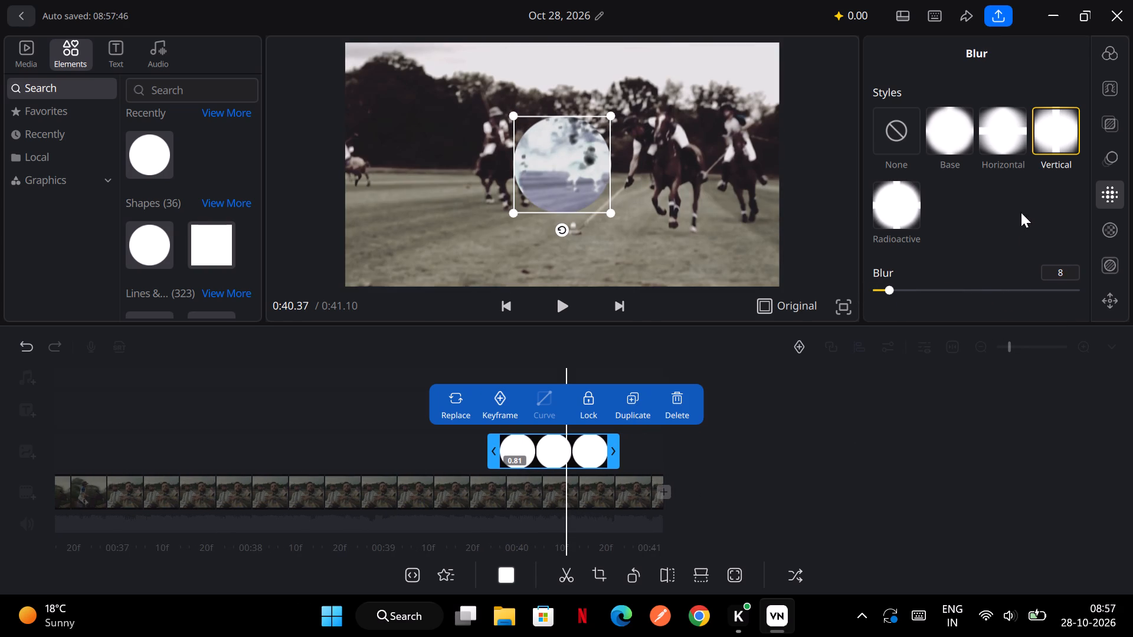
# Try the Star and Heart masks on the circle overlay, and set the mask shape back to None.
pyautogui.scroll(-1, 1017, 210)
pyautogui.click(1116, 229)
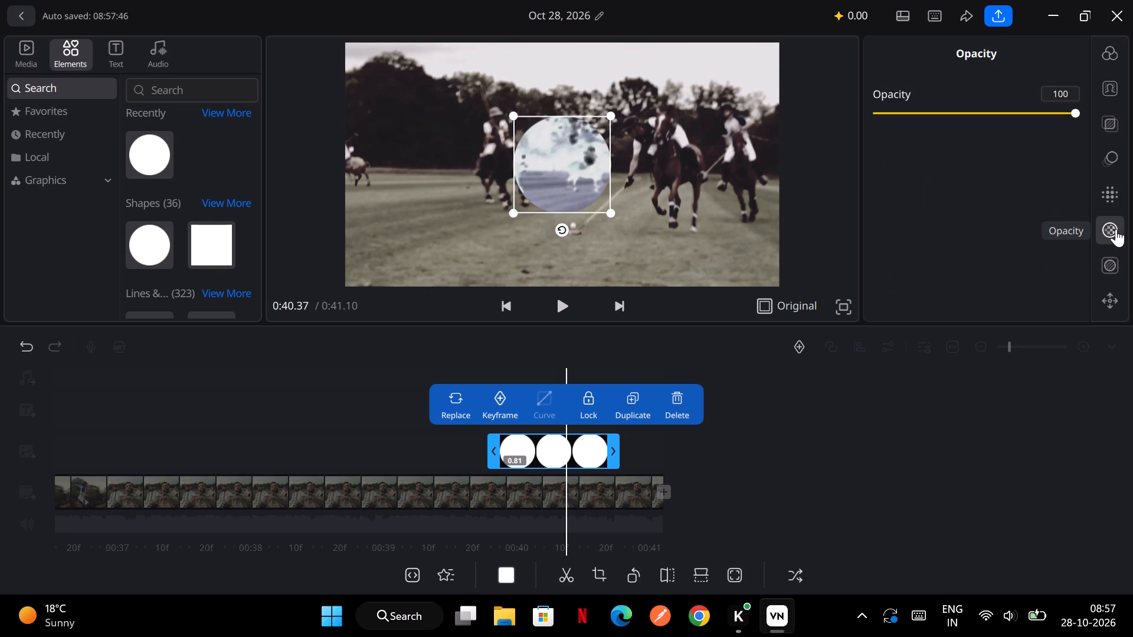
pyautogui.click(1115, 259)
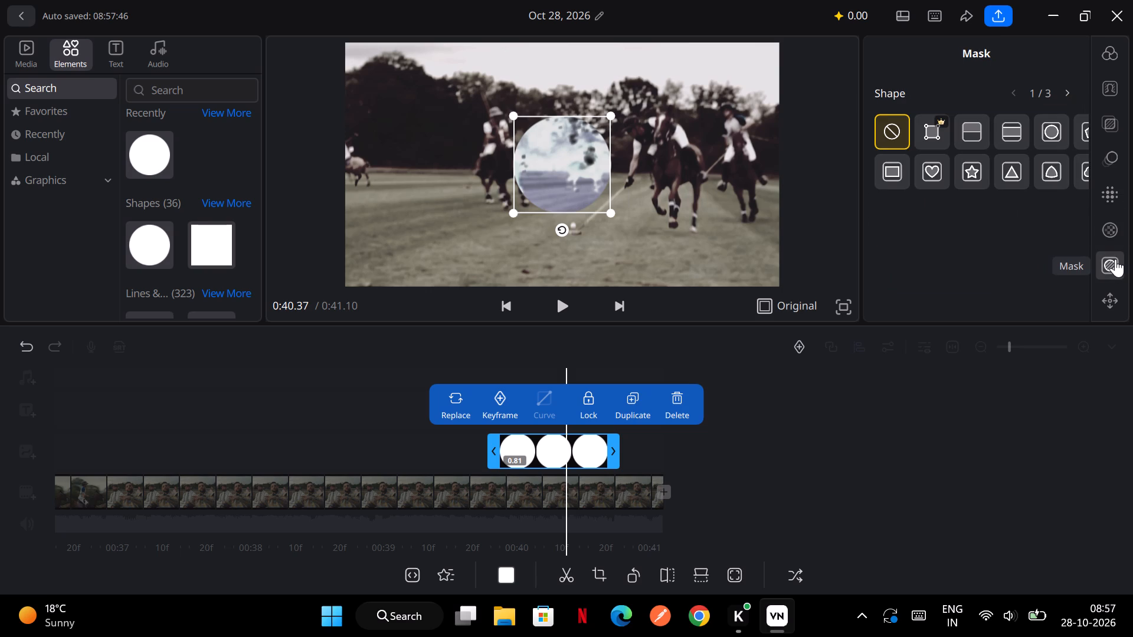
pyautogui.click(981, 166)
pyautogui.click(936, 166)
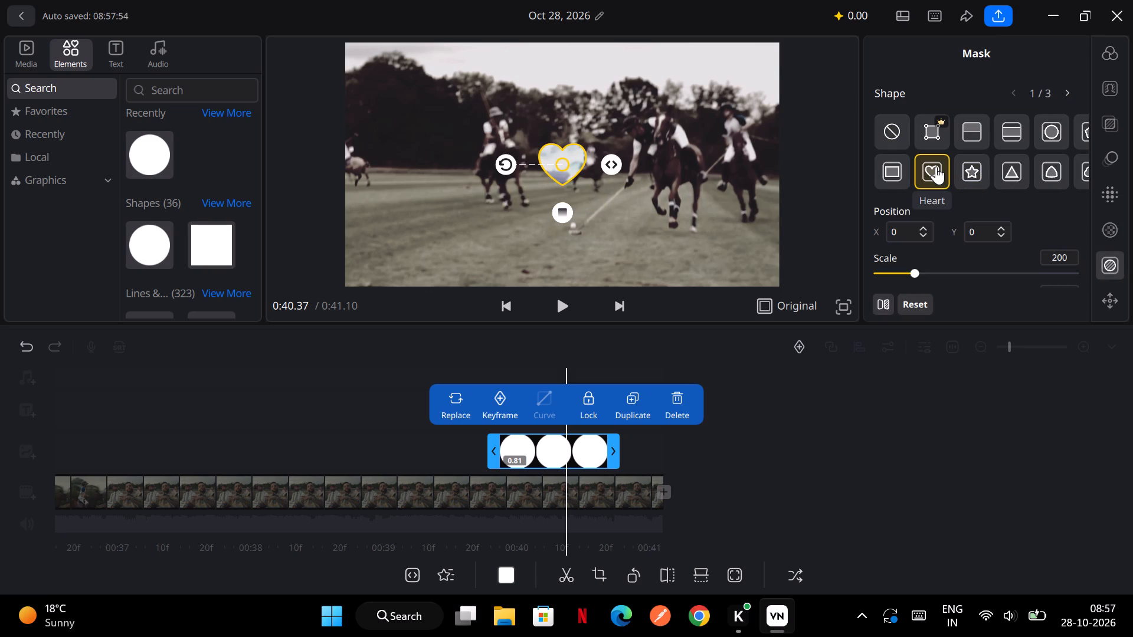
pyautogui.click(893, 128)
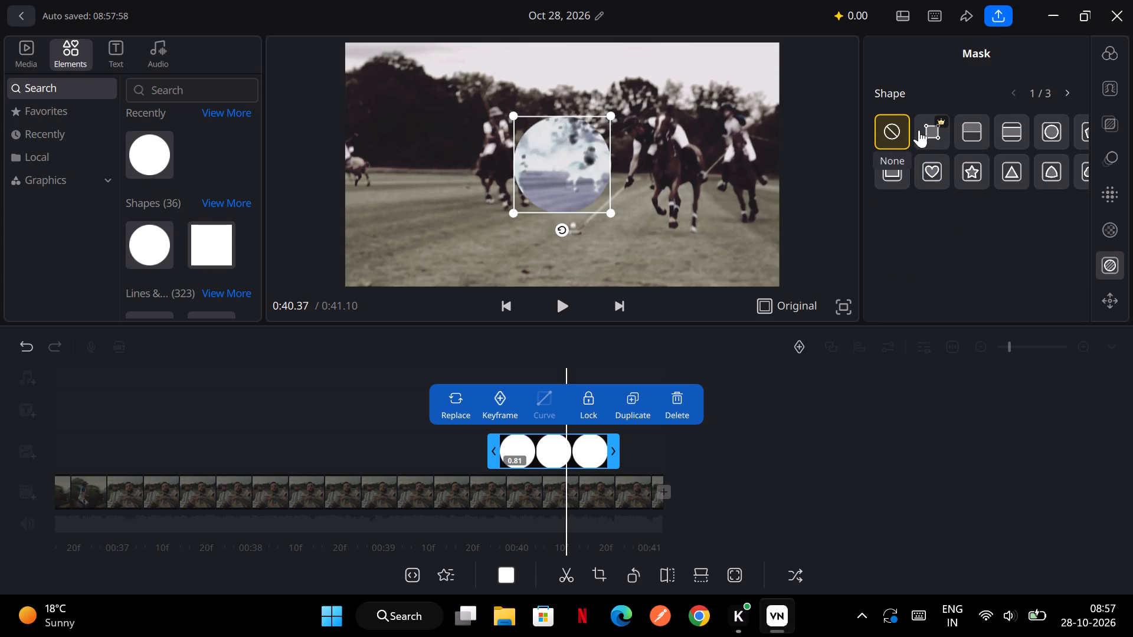
# Deselect the circle overlay on the timeline.
pyautogui.scroll(-1, 1117, 255)
pyautogui.scroll(3, 1122, 166)
pyautogui.click(1090, 336)
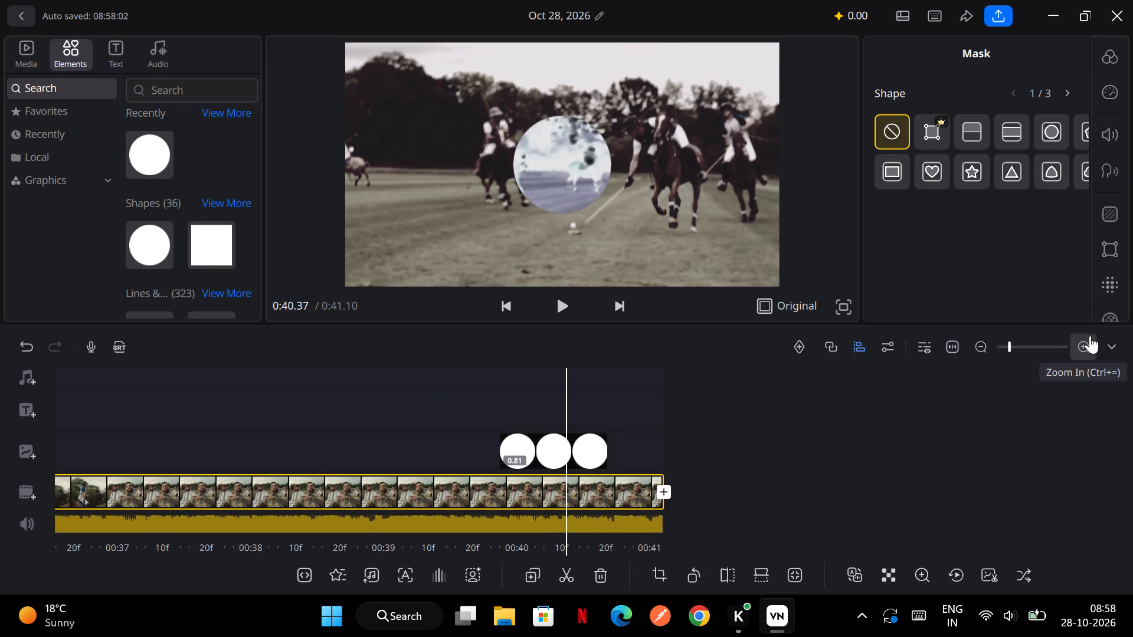